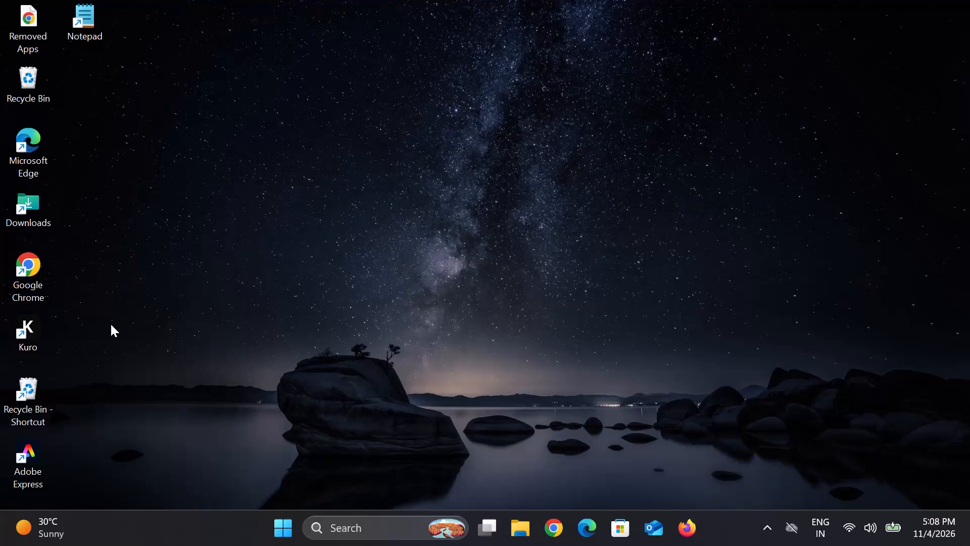
Launch Adobe Express from the desktop and let the last untitled video project load.
double_click(38, 456)
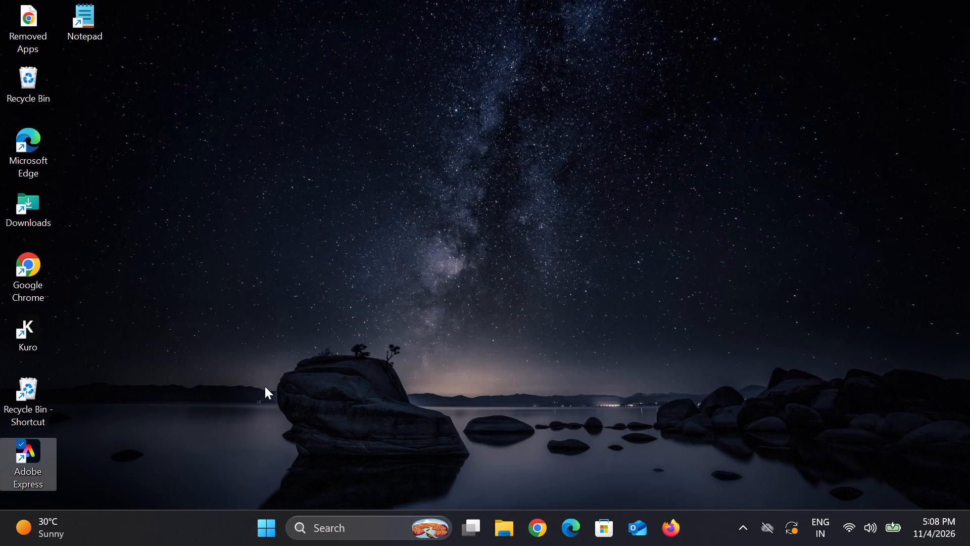
right_click(460, 124)
left_click(490, 195)
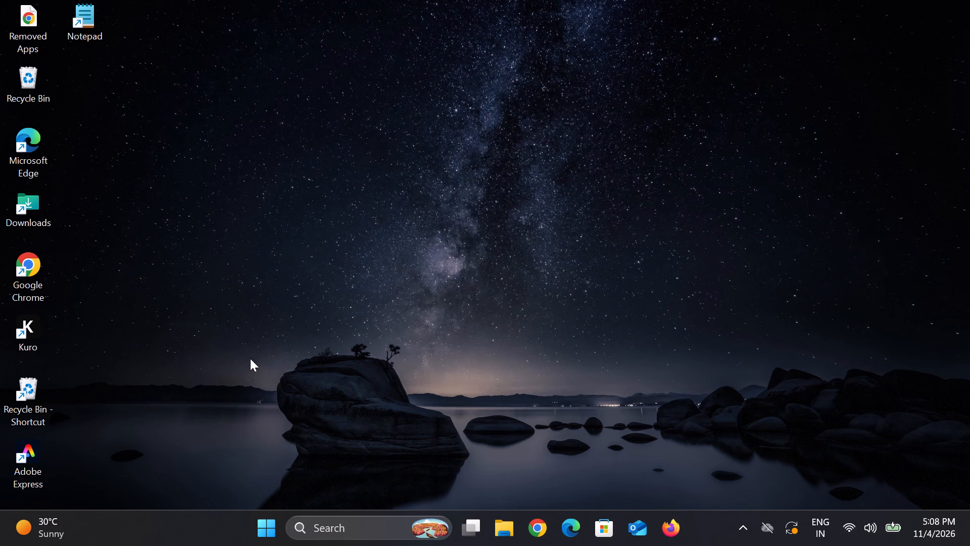
right_click(351, 191)
left_click(397, 265)
double_click(52, 459)
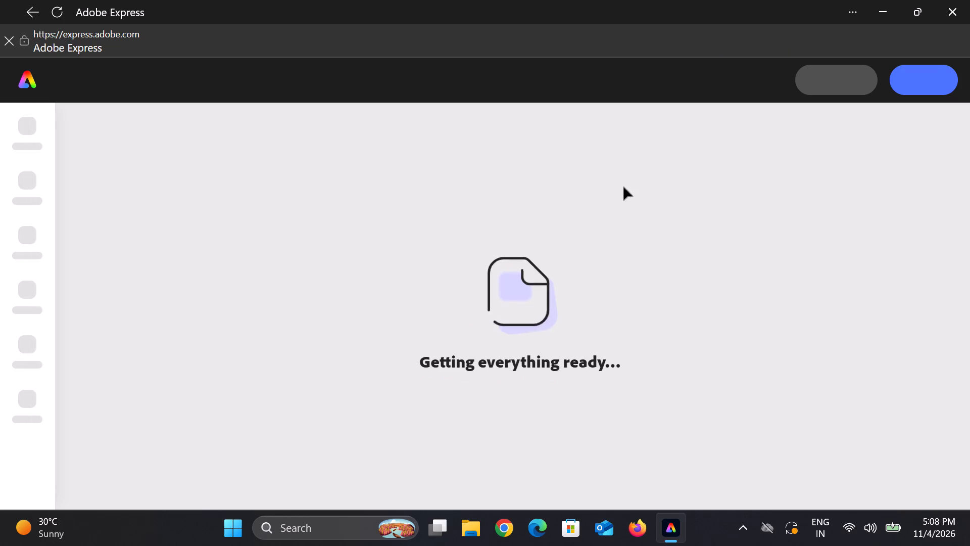
scroll(556, 195, "down", 2)
scroll(558, 198, "up", 1)
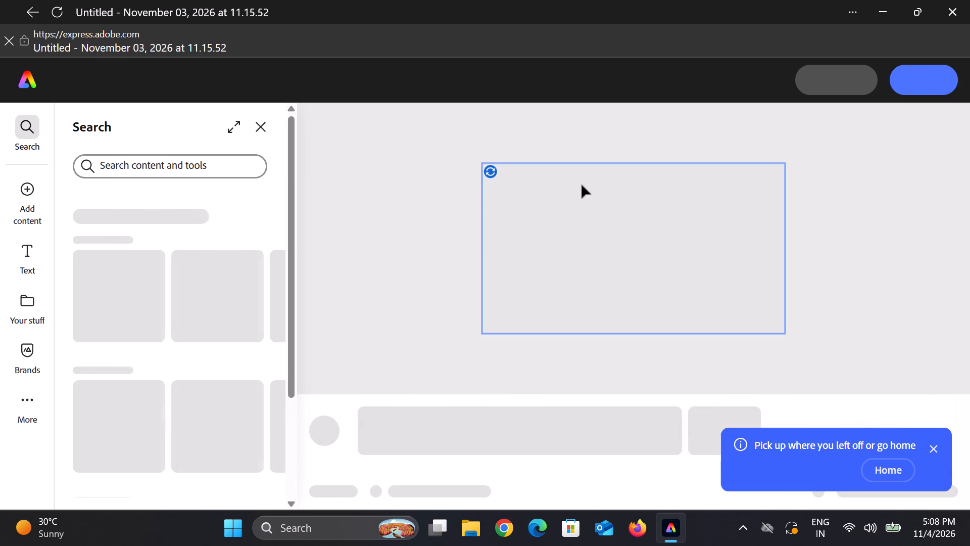
Dismiss the "Pick up where you left off or go home" notification.
left_click(935, 449)
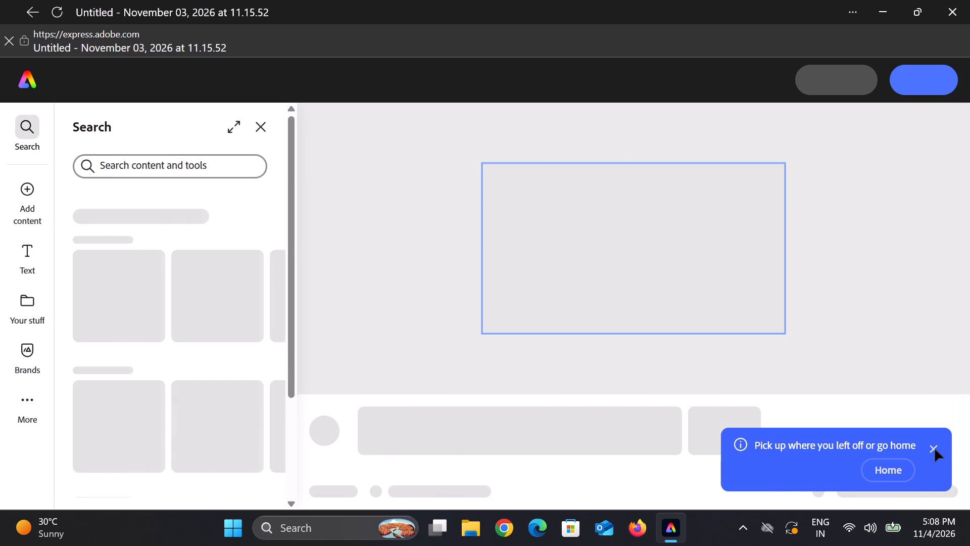
left_click(934, 448)
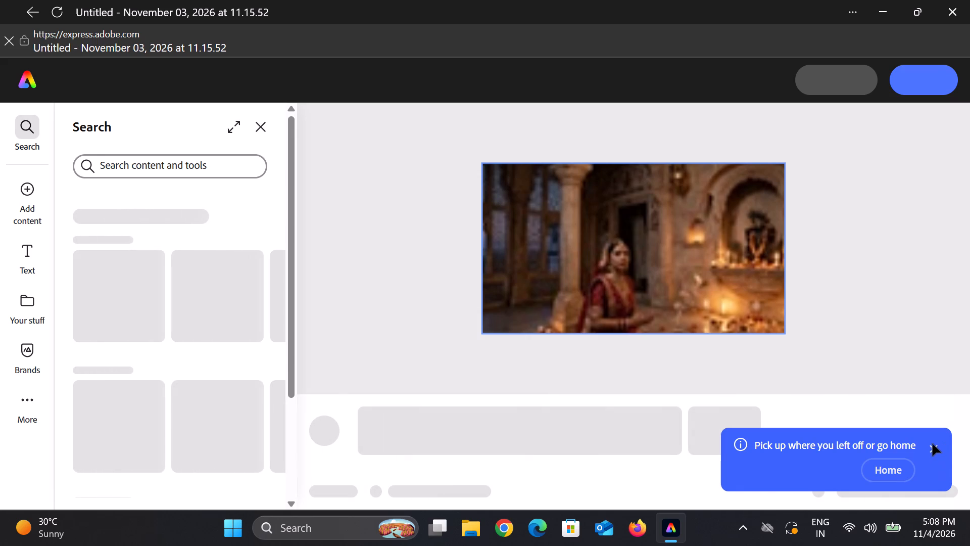
left_click(935, 444)
left_click(935, 450)
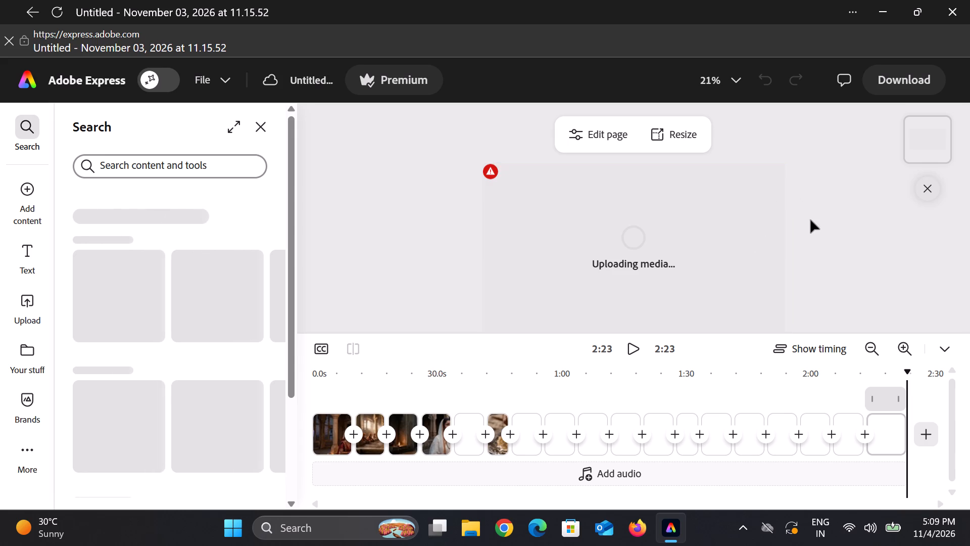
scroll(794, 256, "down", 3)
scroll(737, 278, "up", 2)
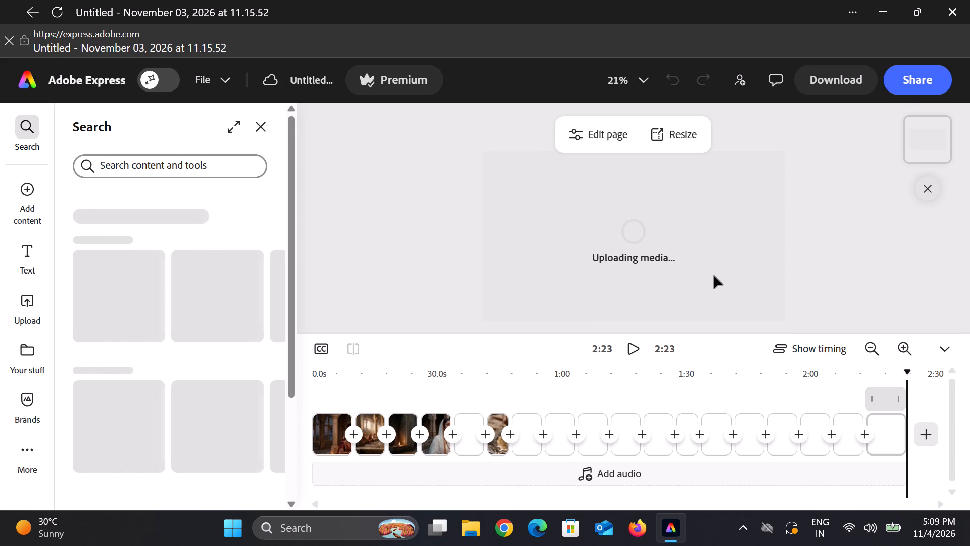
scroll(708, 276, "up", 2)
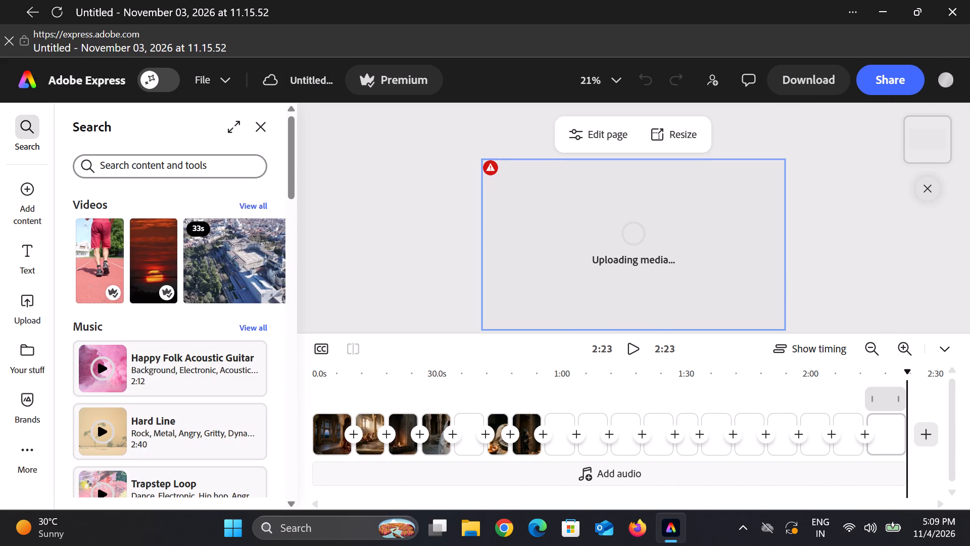
Move the timeline playhead back to the start of the video at 0.0s.
left_click_drag(911, 377, 814, 378)
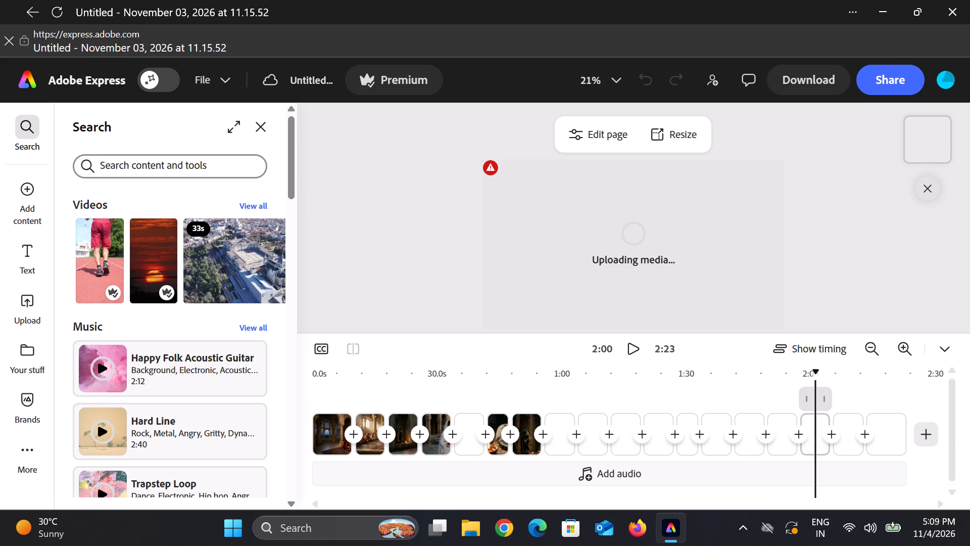
left_click_drag(815, 375, 288, 342)
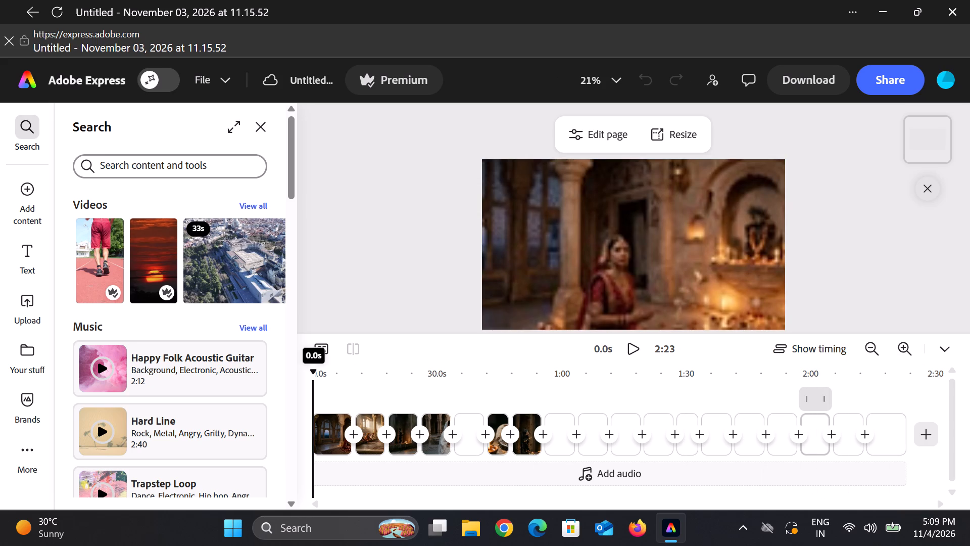
left_click_drag(315, 379, 265, 382)
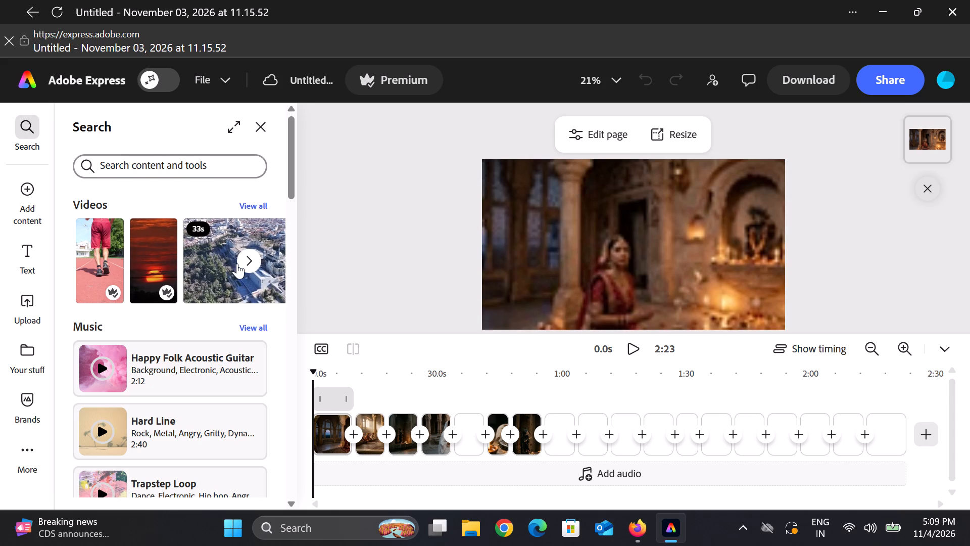
Browse the suggested music and sound effects among the available content.
scroll(255, 293, "down", 2)
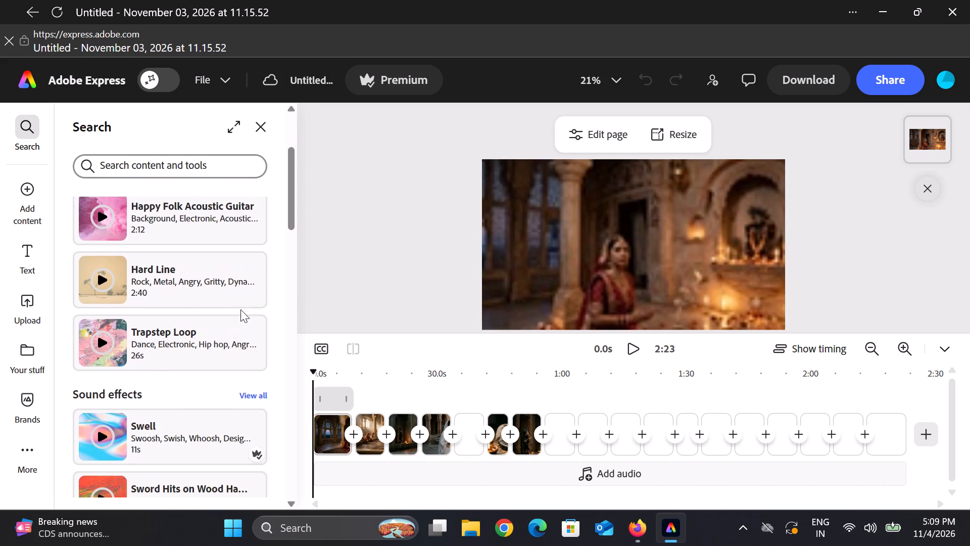
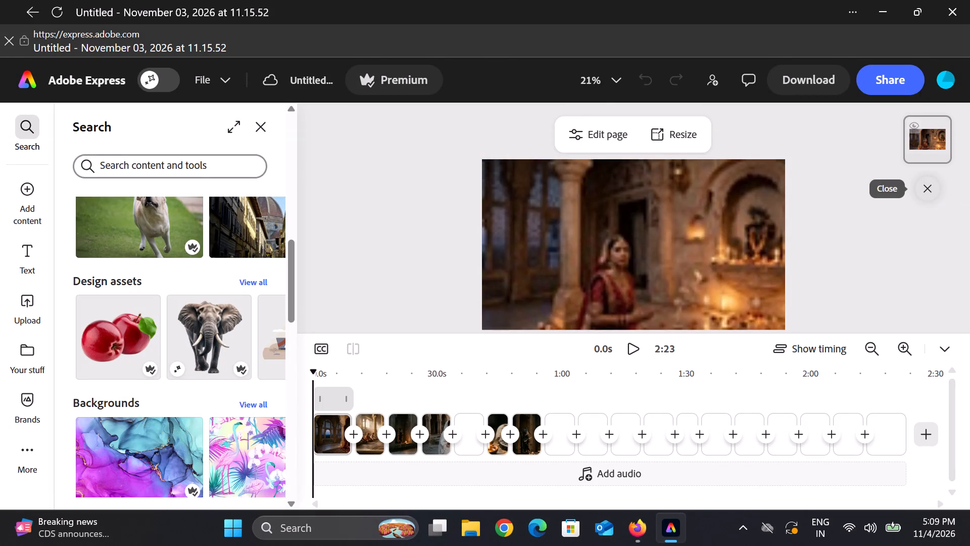
Look through the suggested design assets, backgrounds, templates, music and videos.
scroll(200, 306, "down", 3)
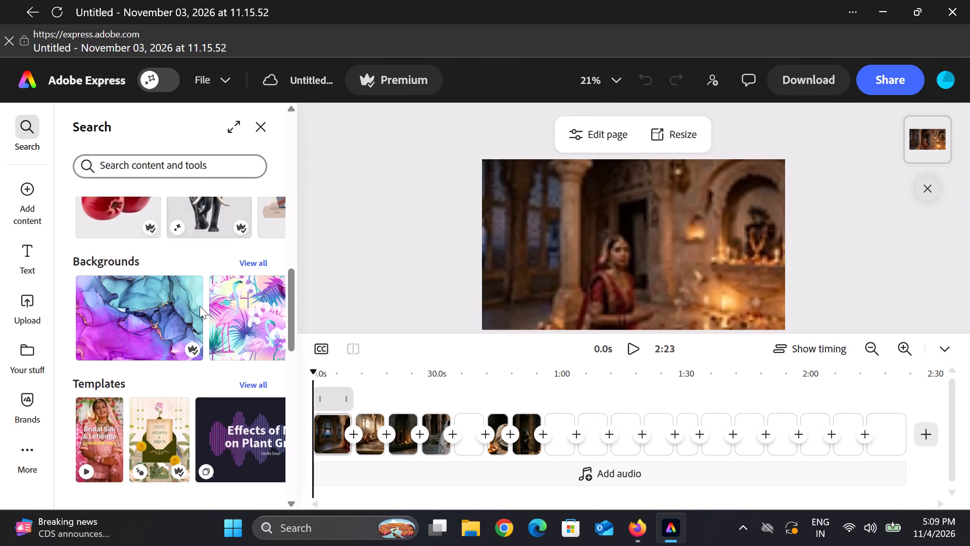
scroll(200, 306, "up", 11)
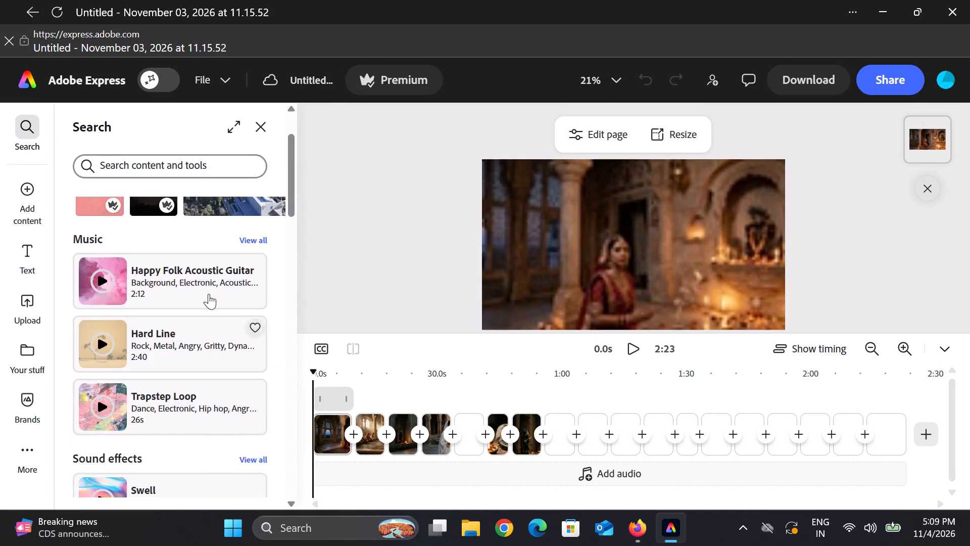
scroll(209, 294, "up", 5)
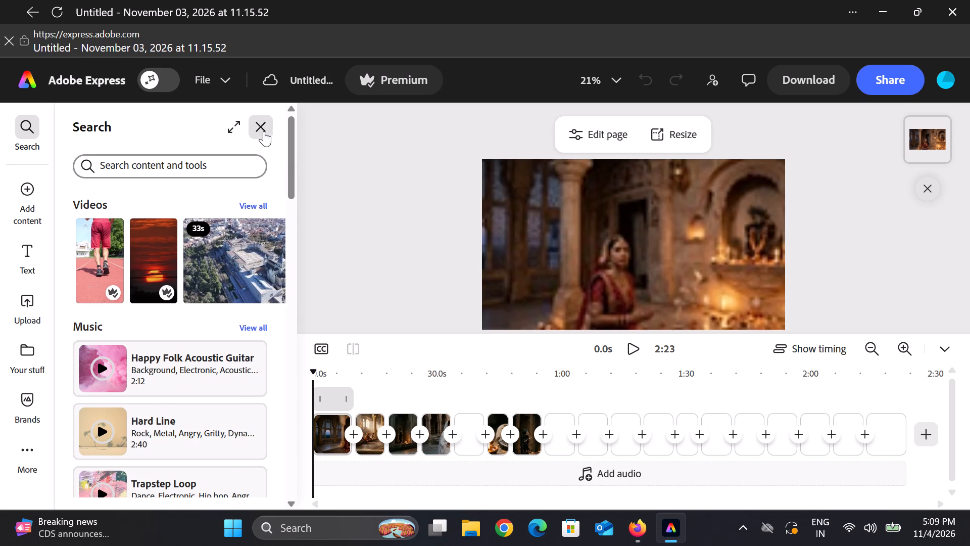
Collapse the timeline so the page preview is shown larger.
left_click(402, 243)
left_click(946, 354)
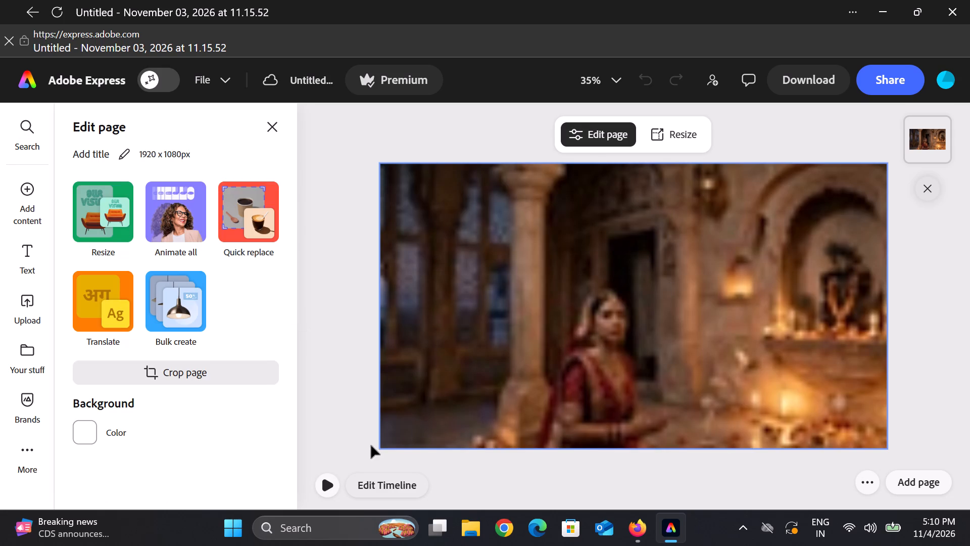
Try to play the whole video from the start.
left_click(328, 475)
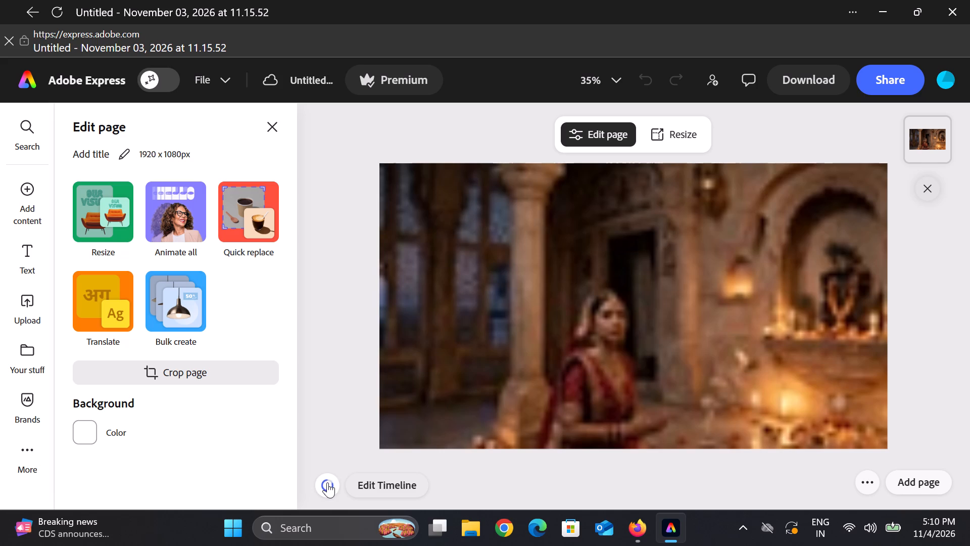
left_click(327, 482)
left_click(327, 482)
scroll(173, 227, "down", 2)
left_click(317, 487)
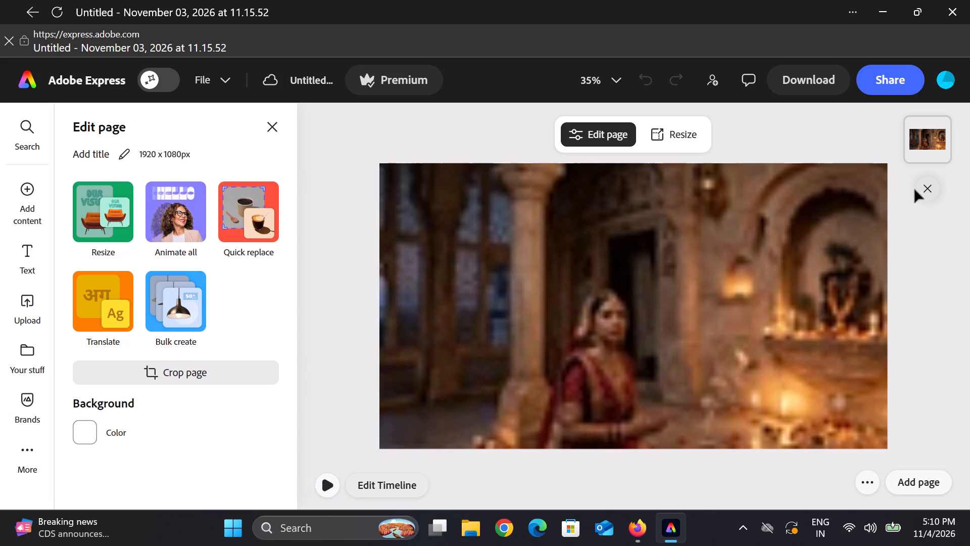
Select the page's video clip through the layer stack and collapse the stack again.
left_click(917, 189)
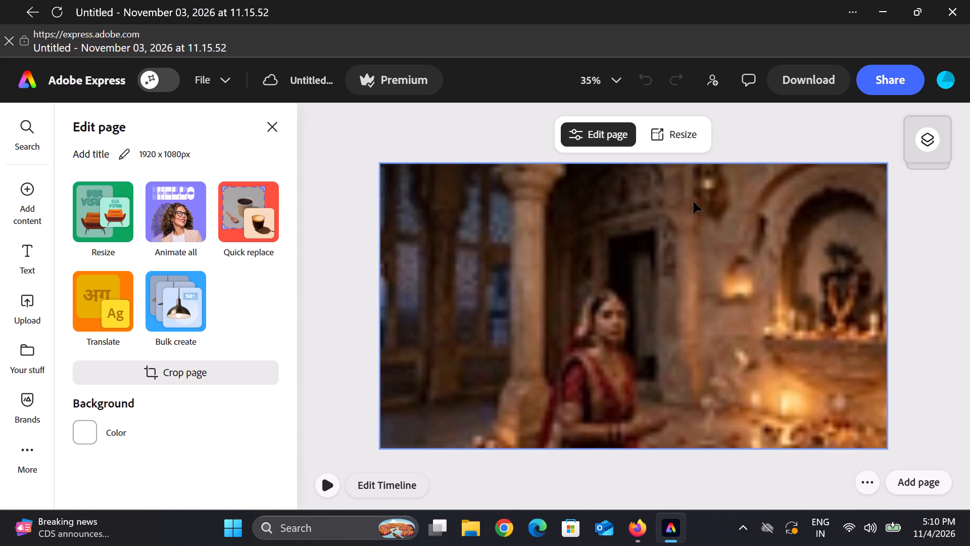
scroll(486, 294, "down", 6)
left_click(936, 142)
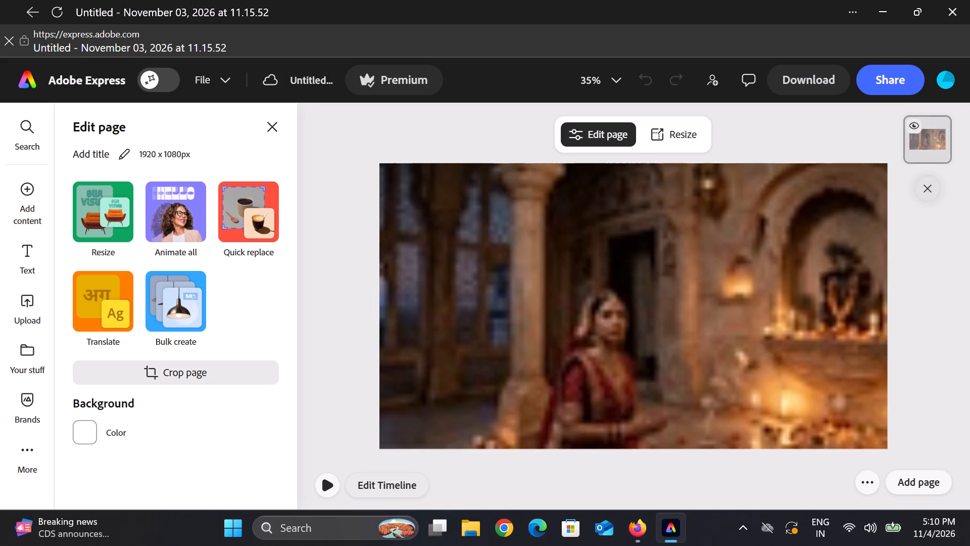
left_click(934, 142)
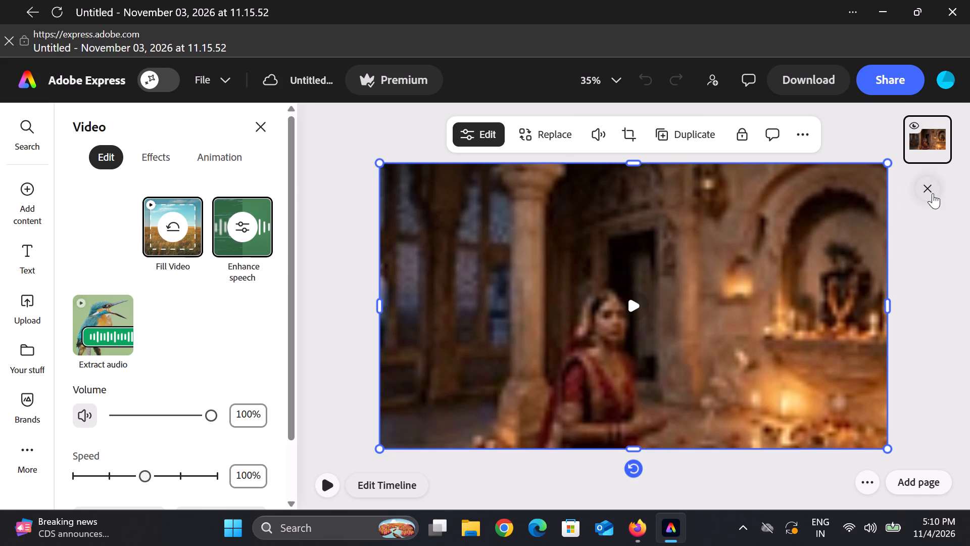
left_click(933, 193)
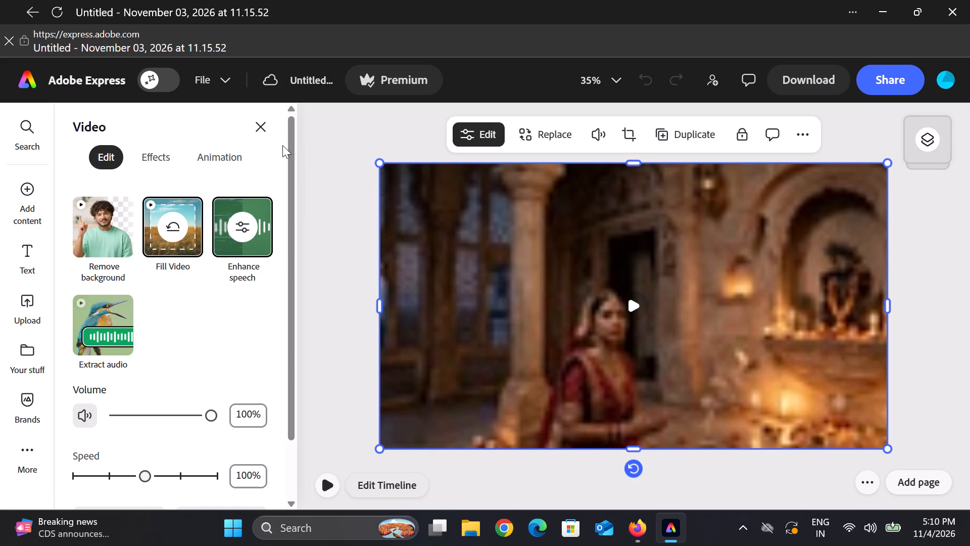
Check the In animation options for the selected clip, try playing the clip, and close its settings.
left_click(216, 169)
left_click(214, 163)
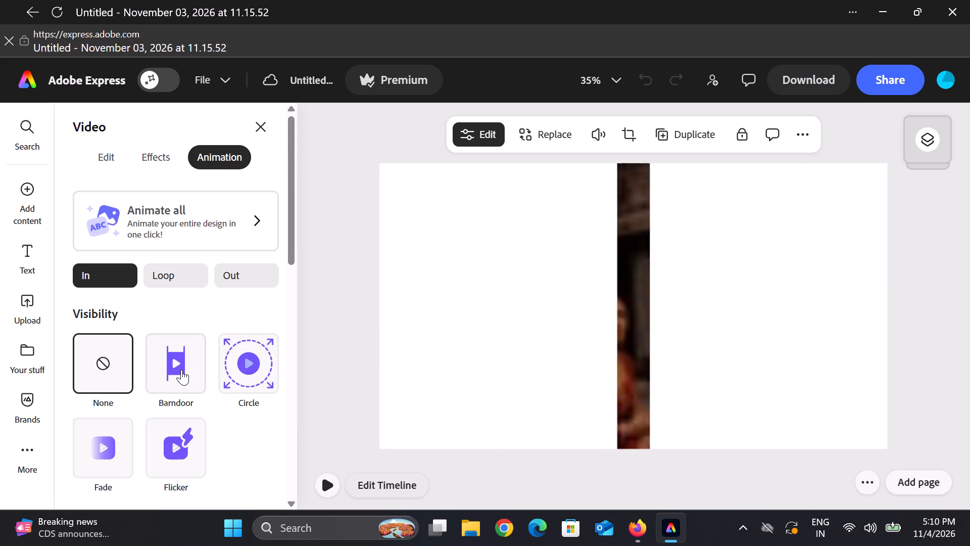
left_click(633, 305)
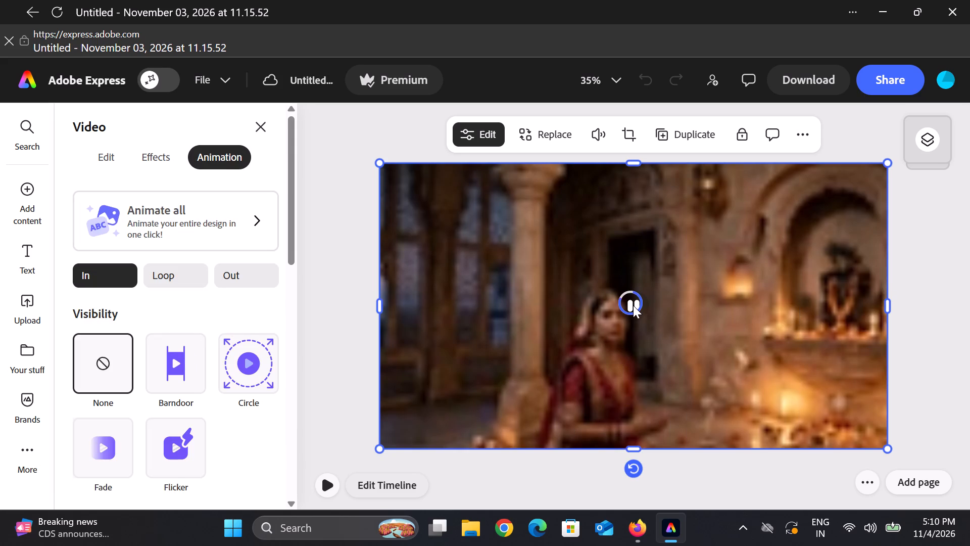
scroll(588, 292, "down", 5)
left_click(250, 127)
scroll(419, 277, "down", 4)
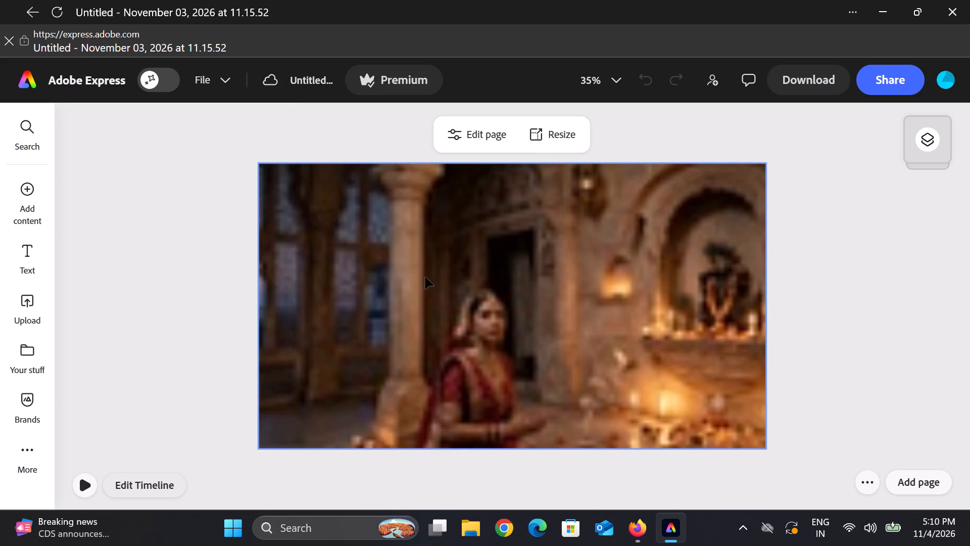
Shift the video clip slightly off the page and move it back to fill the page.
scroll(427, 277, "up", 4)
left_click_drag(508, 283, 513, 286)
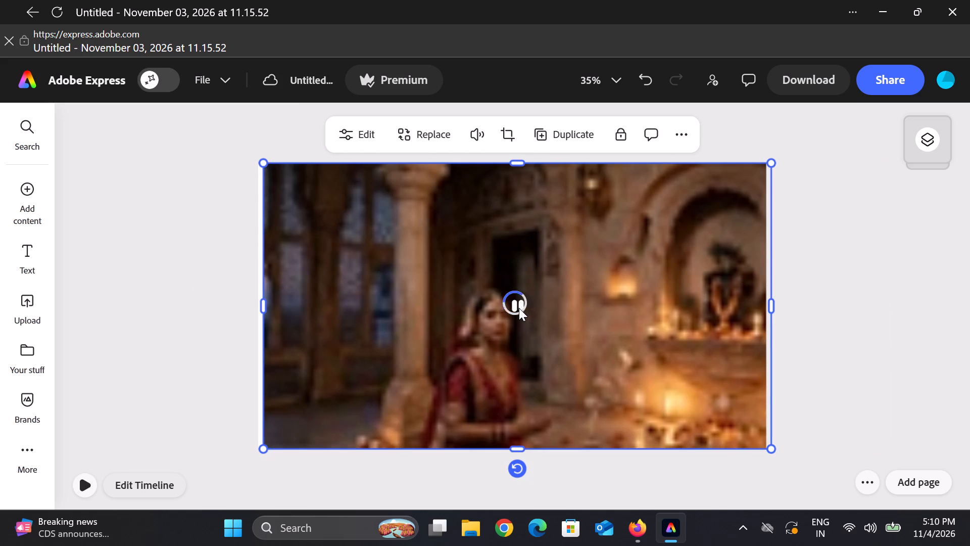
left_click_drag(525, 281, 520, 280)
Try to play the video clip directly on the page.
left_click(509, 301)
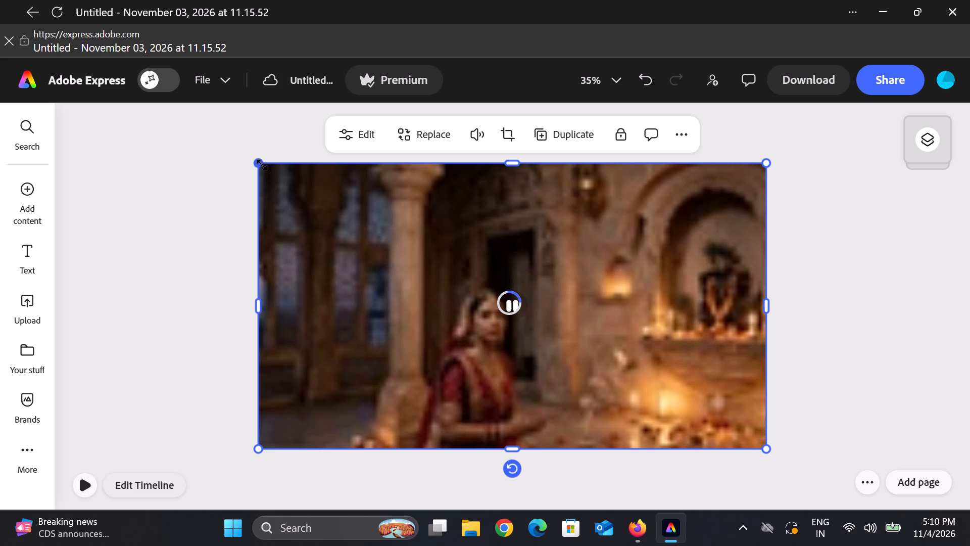
left_click(513, 308)
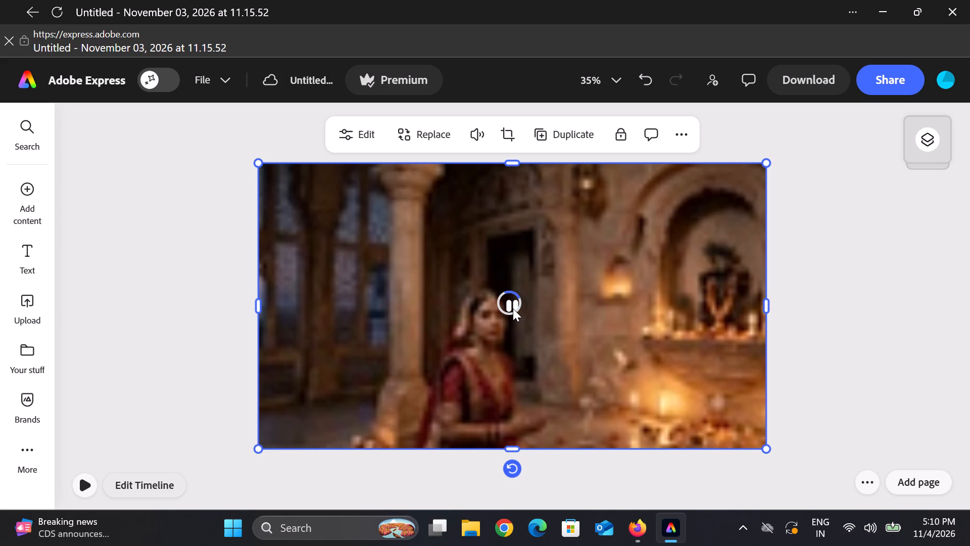
left_click(513, 308)
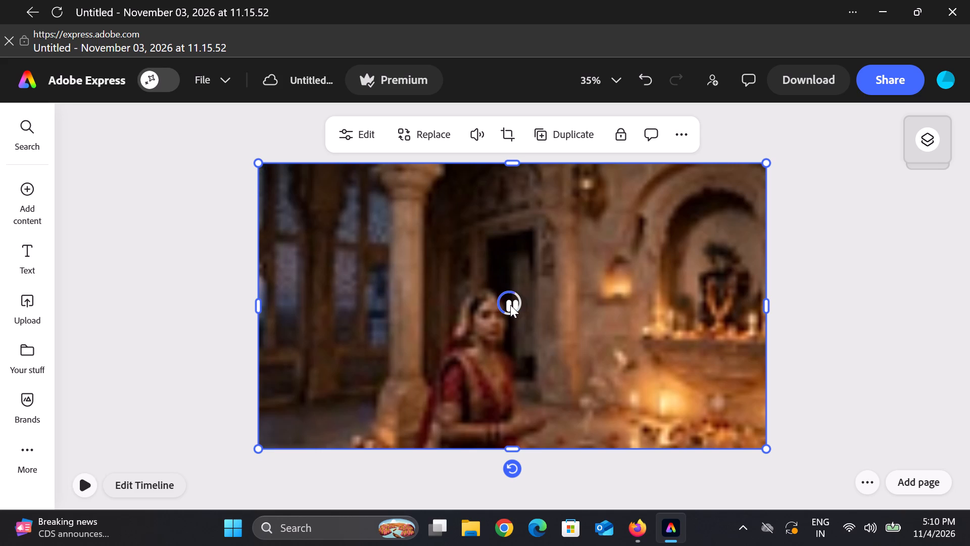
left_click(510, 305)
left_click(510, 305)
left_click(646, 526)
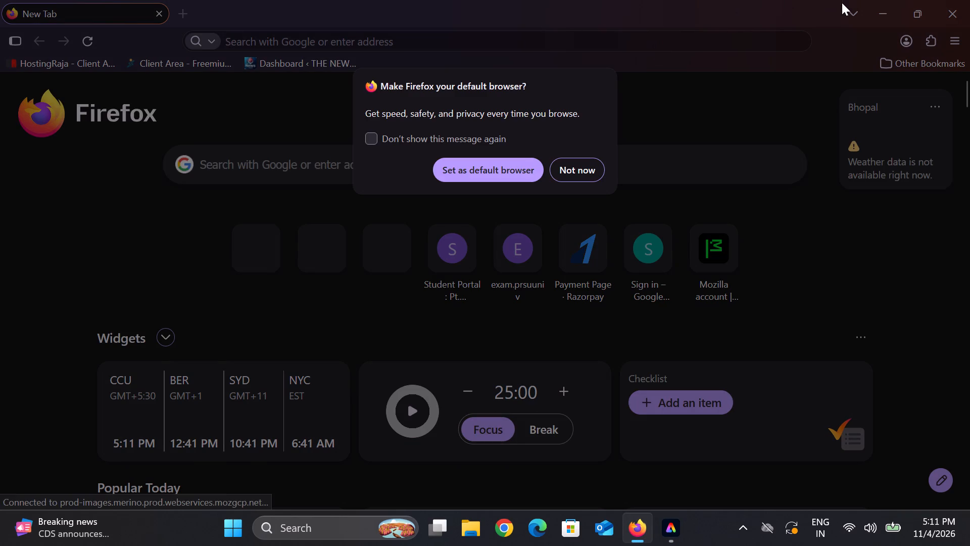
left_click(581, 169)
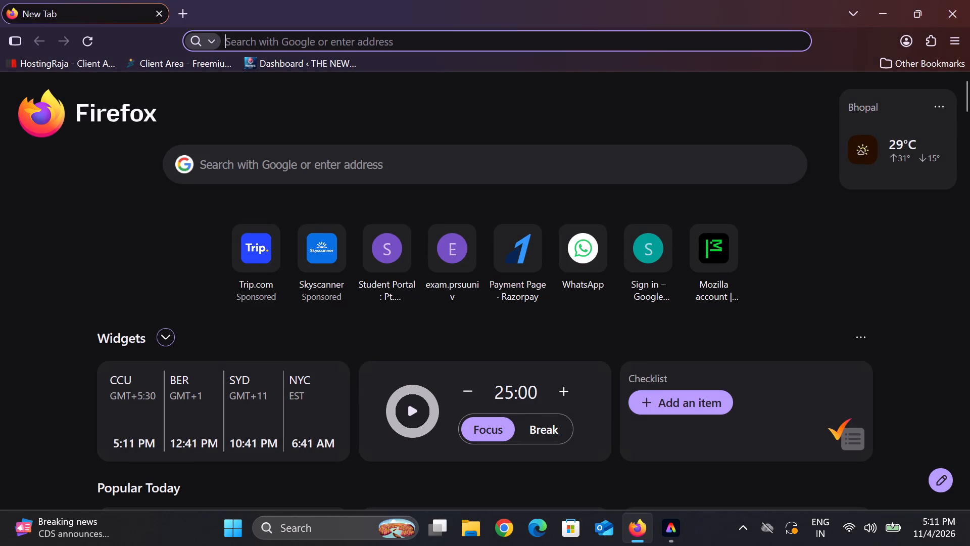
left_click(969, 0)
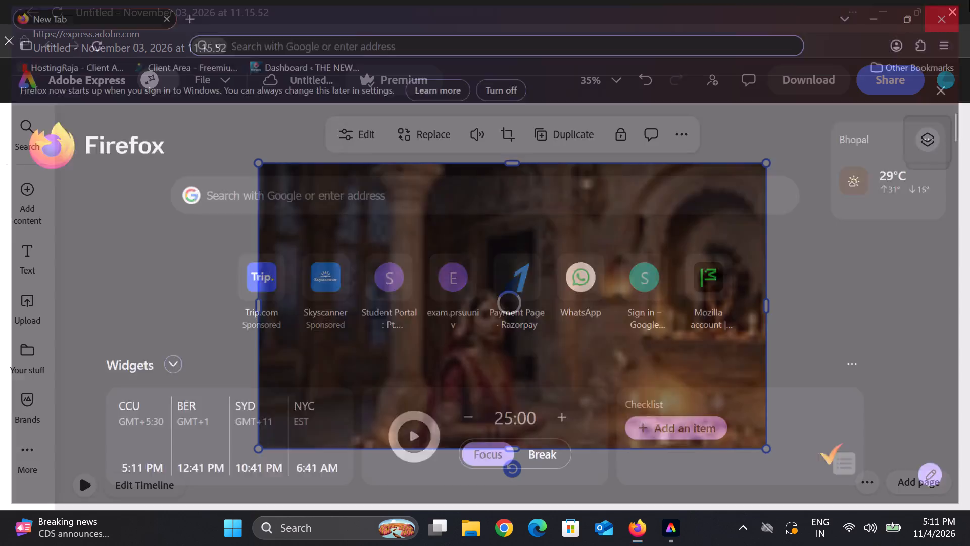
Deselect and reselect the video clip, retrying its playback on the page.
left_click(509, 307)
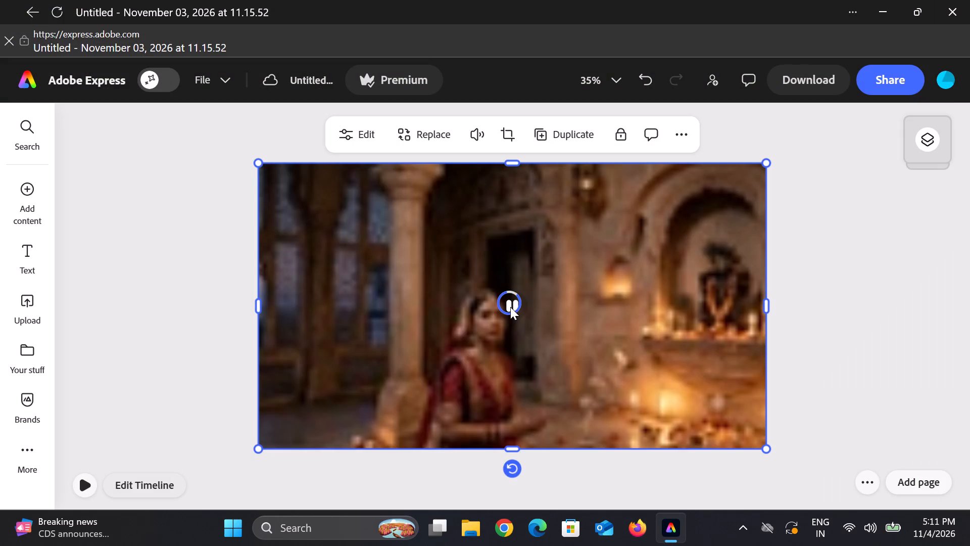
scroll(578, 203, "up", 2)
scroll(577, 207, "down", 3)
left_click(267, 144)
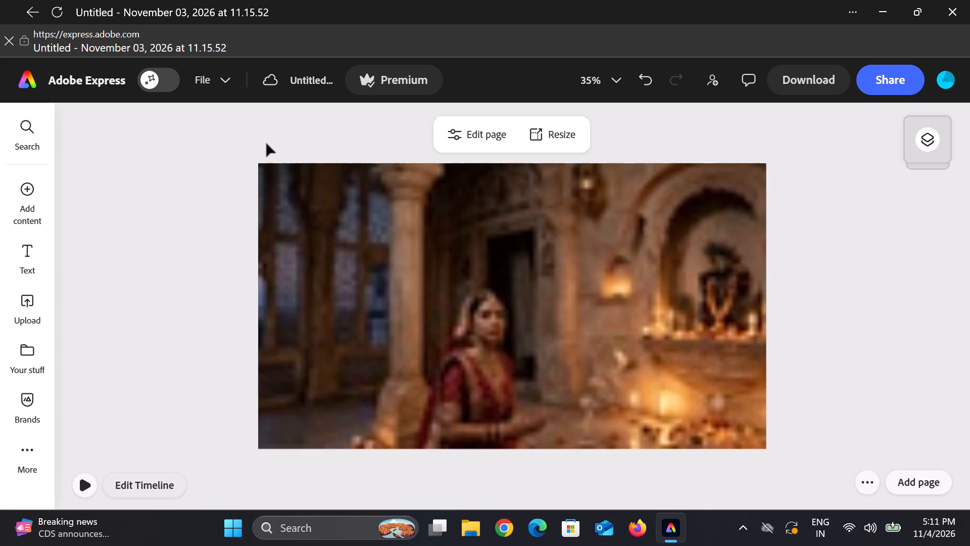
left_click(550, 280)
left_click(502, 296)
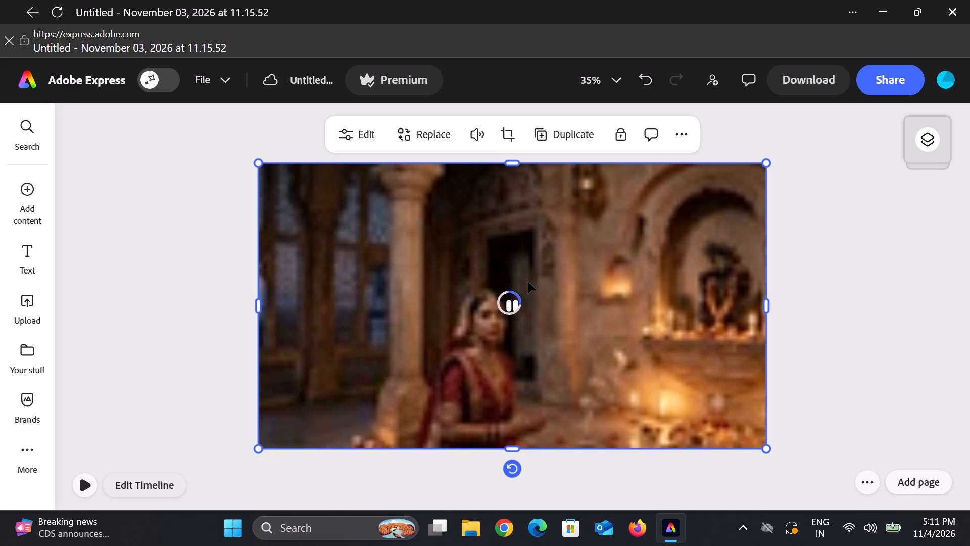
scroll(528, 282, "down", 4)
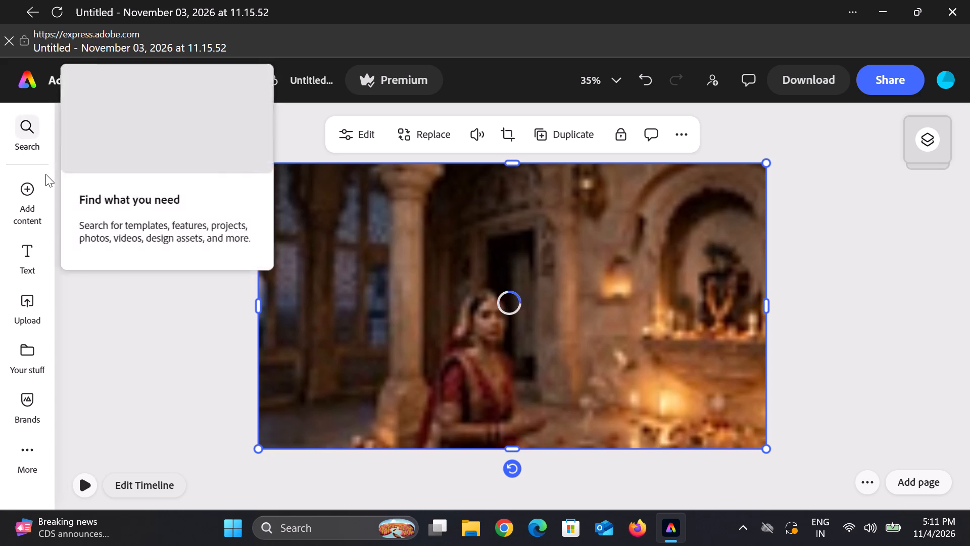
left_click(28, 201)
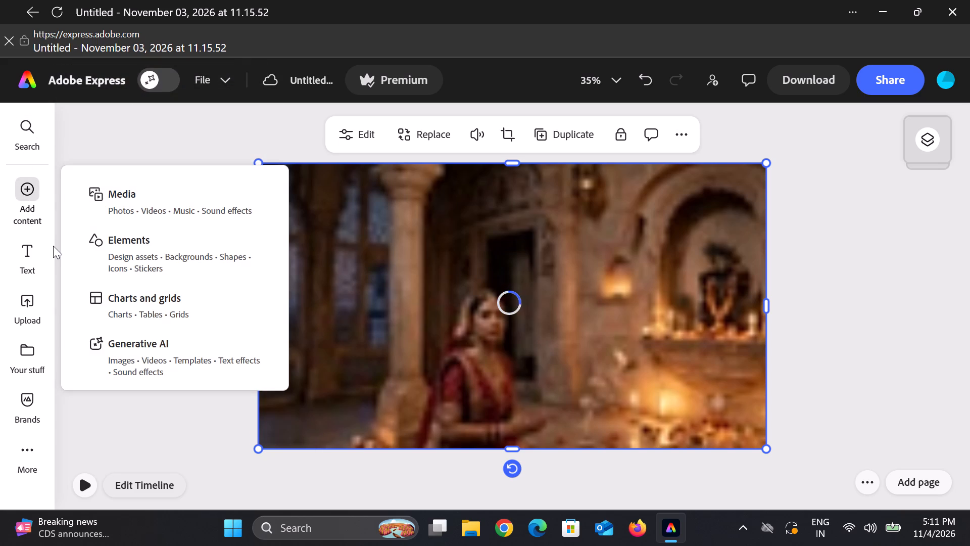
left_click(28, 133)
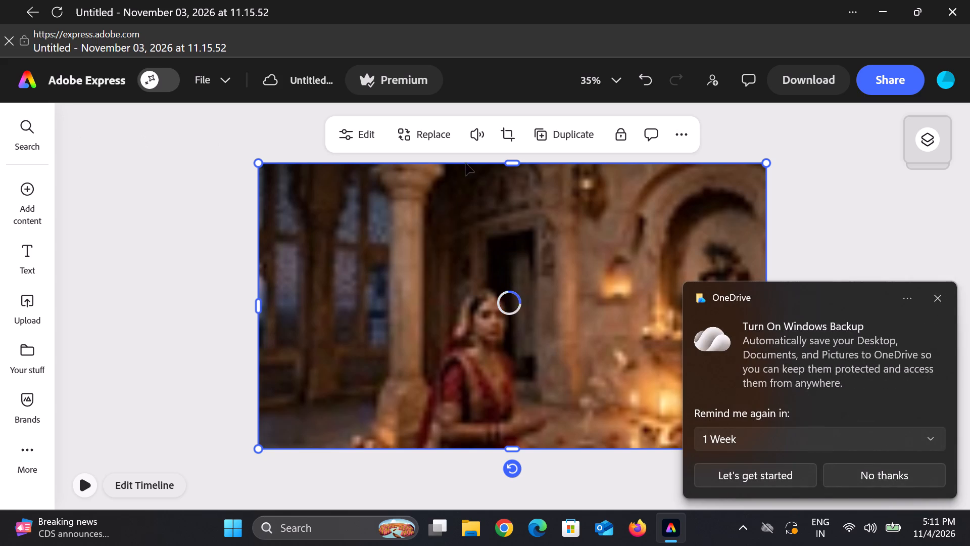
Dismiss the OneDrive reminder about turning on Windows Backup.
left_click(948, 304)
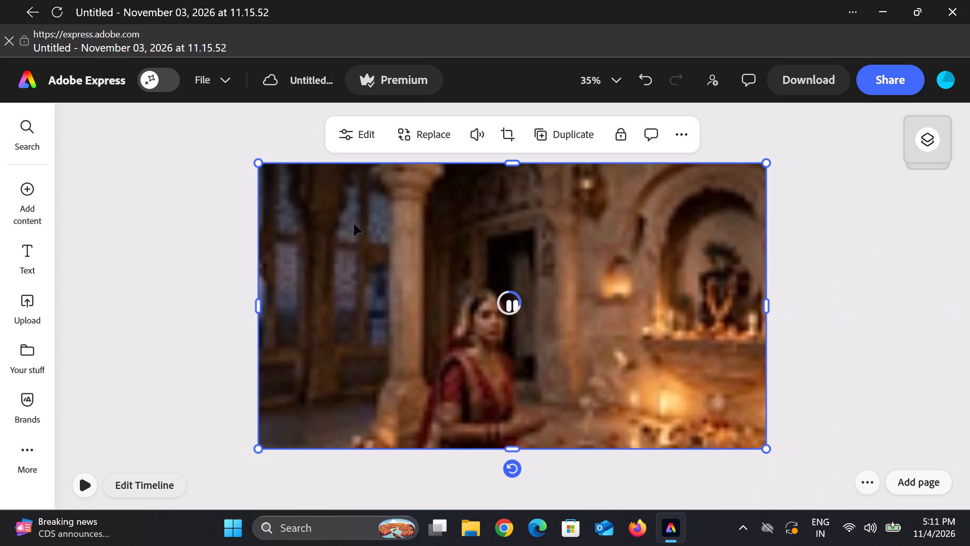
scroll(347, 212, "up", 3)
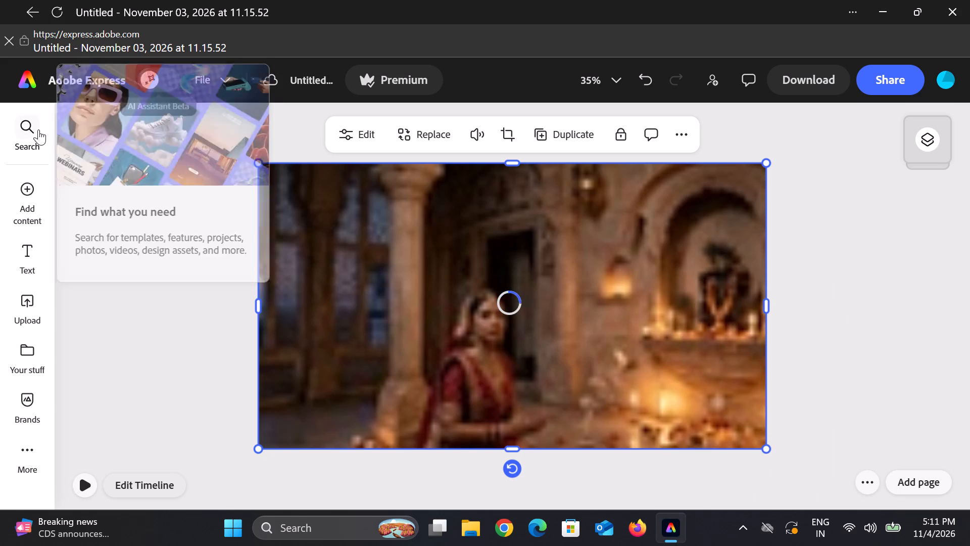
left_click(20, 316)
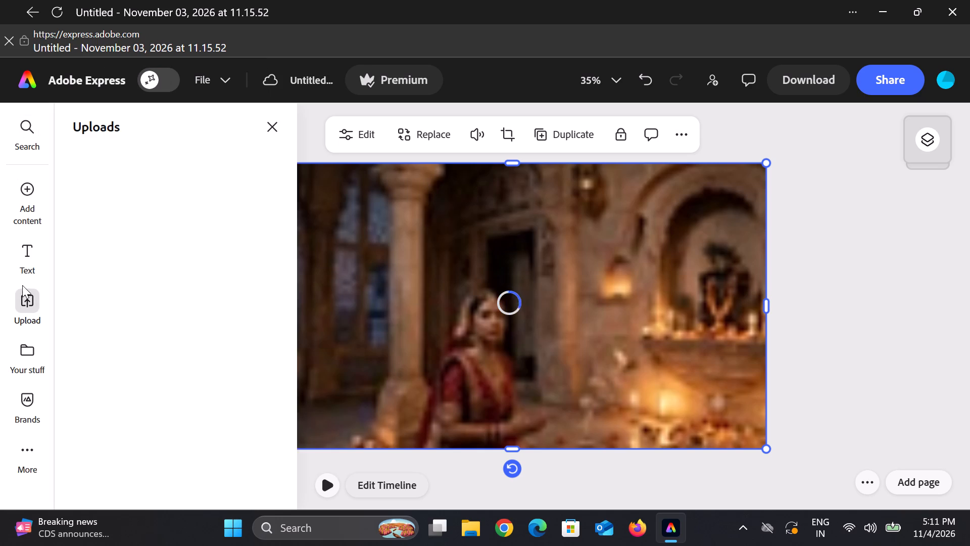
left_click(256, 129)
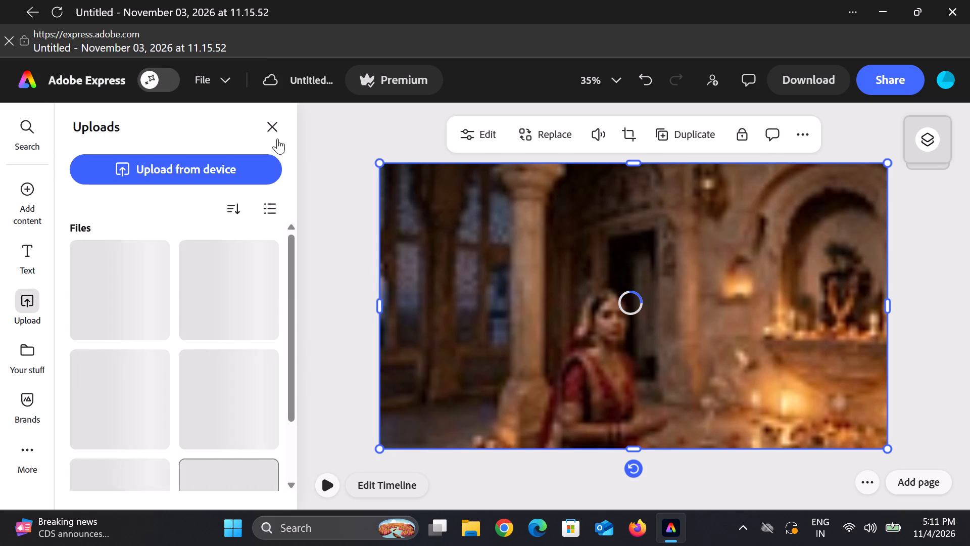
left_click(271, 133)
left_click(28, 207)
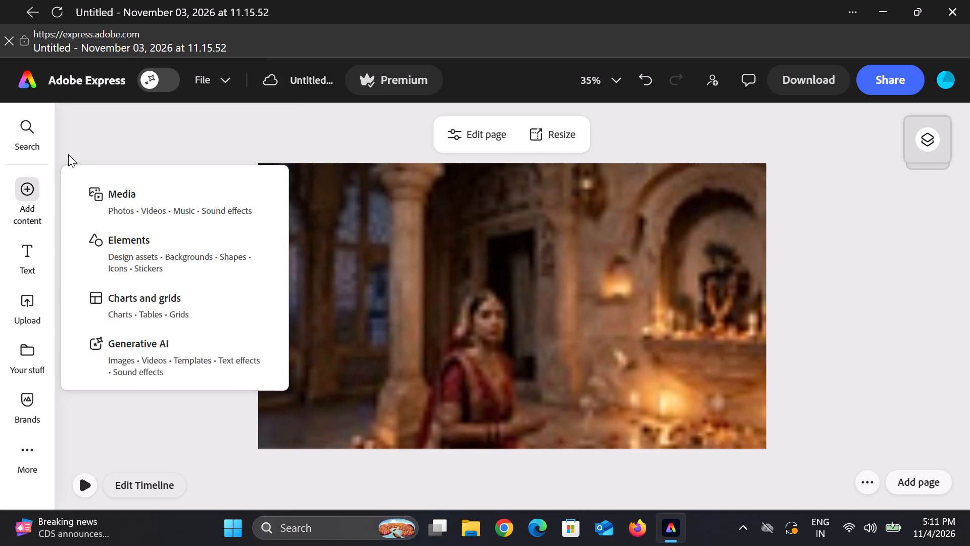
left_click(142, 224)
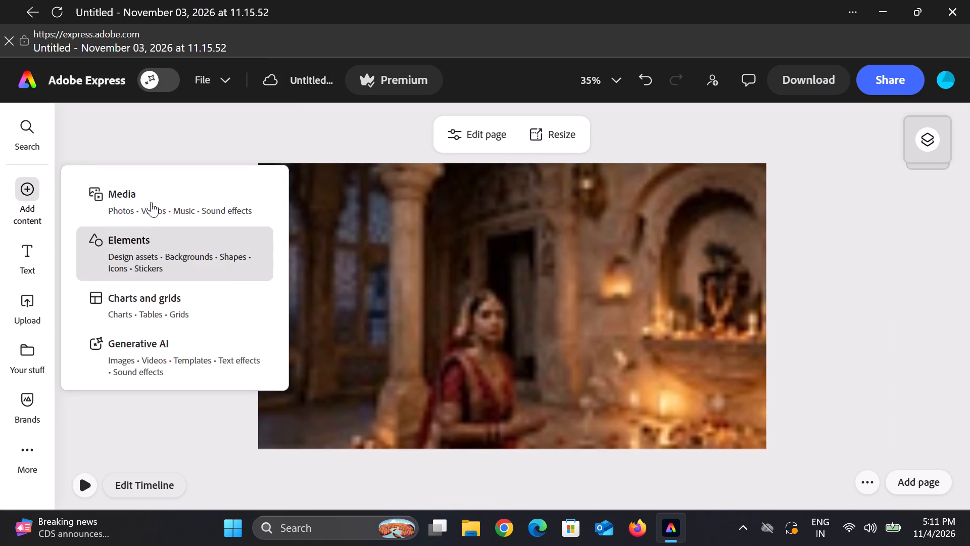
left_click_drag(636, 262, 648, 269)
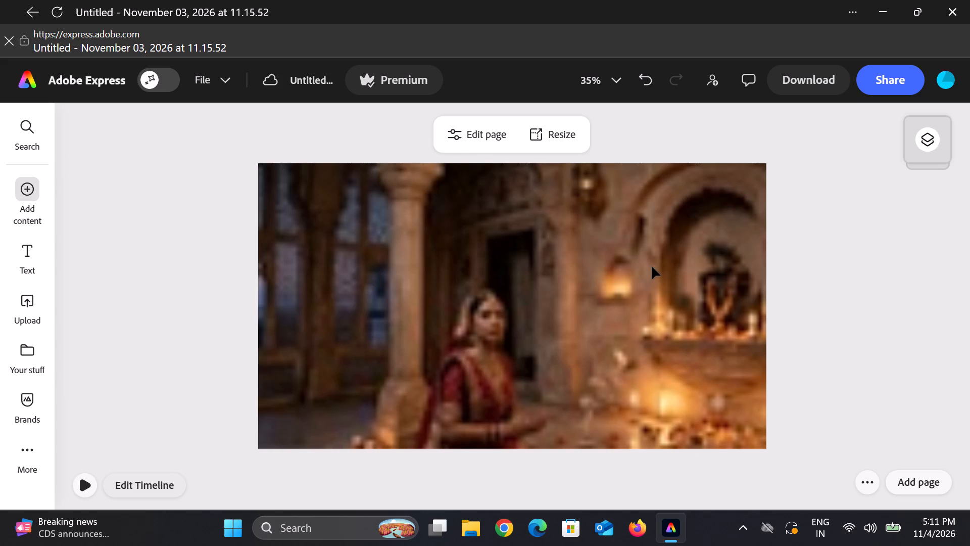
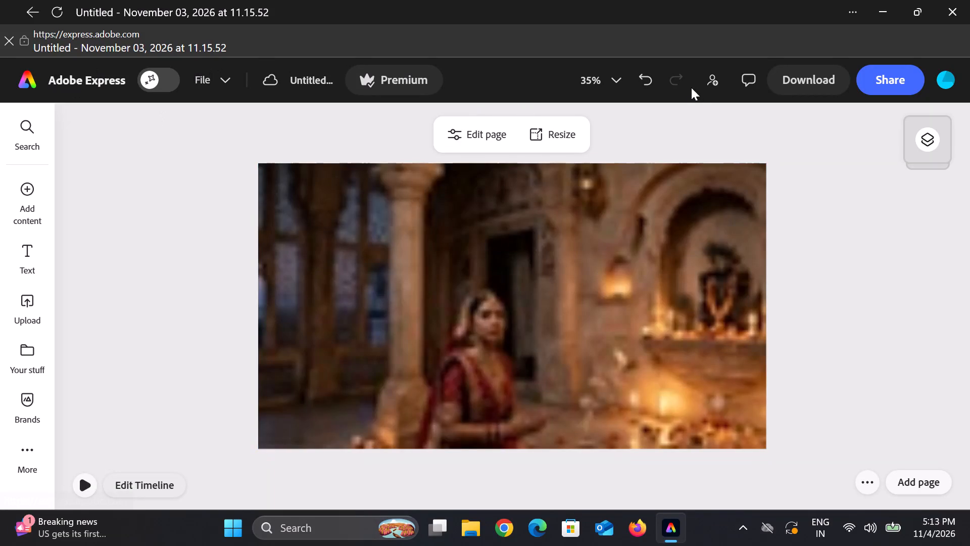
Undo all the recent position changes made to the video clip on the page.
scroll(636, 81, "up", 6)
triple_click(640, 86)
triple_click(640, 86)
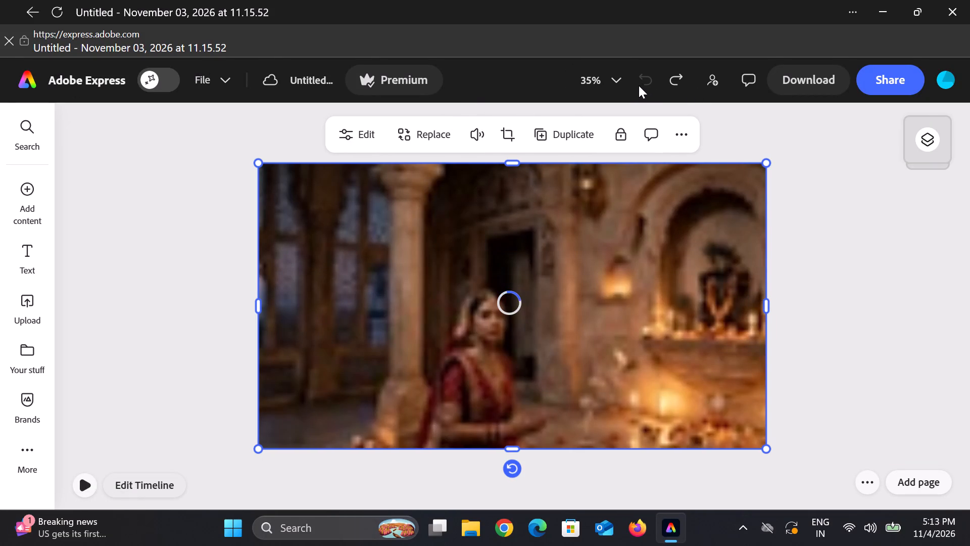
View the content search, and deselect the video clip to show the page editing options.
triple_click(29, 144)
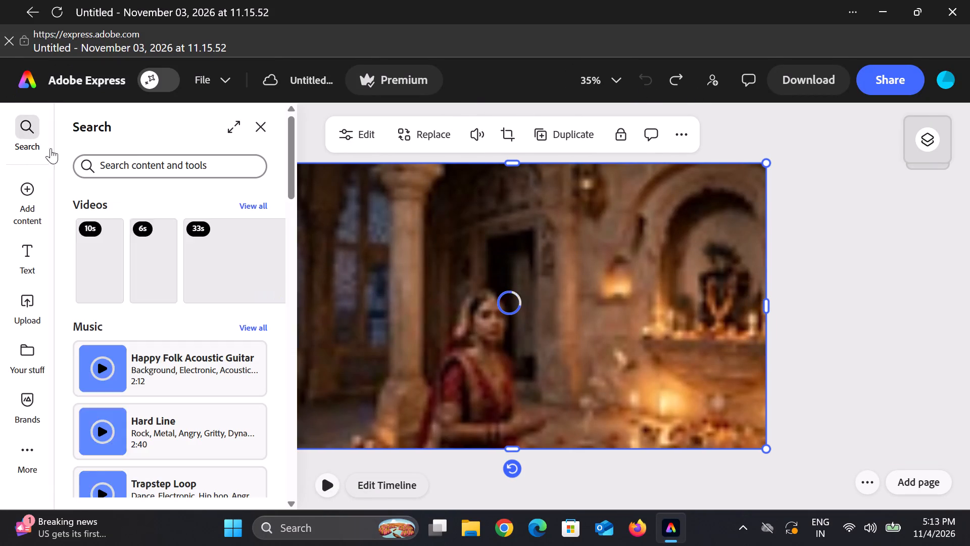
left_click(315, 239)
left_click(320, 236)
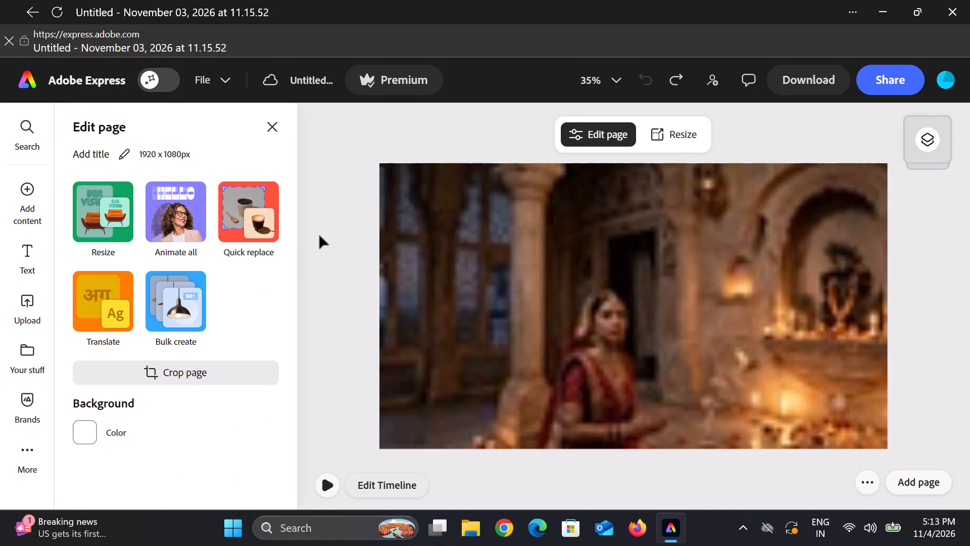
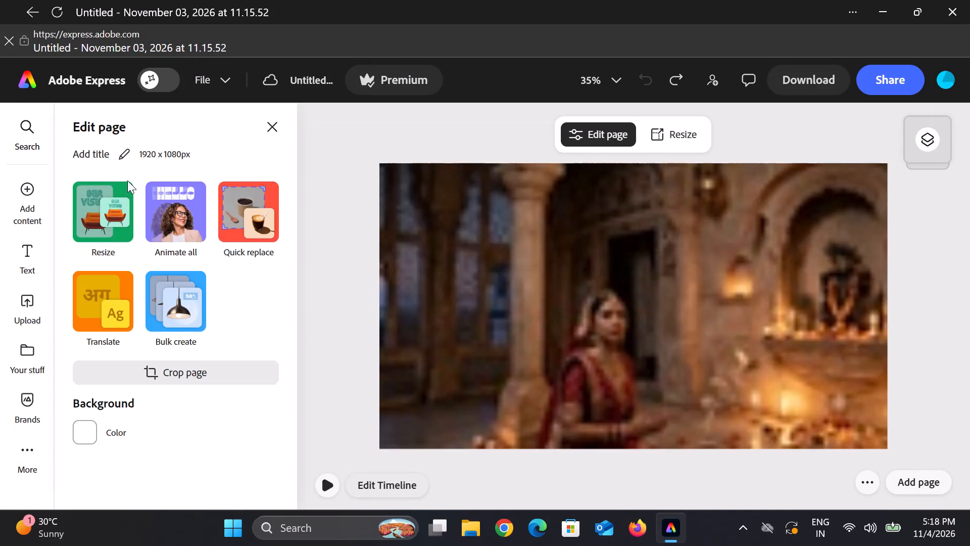
View the Animate all options for the page, and close the page editing options.
left_click(178, 217)
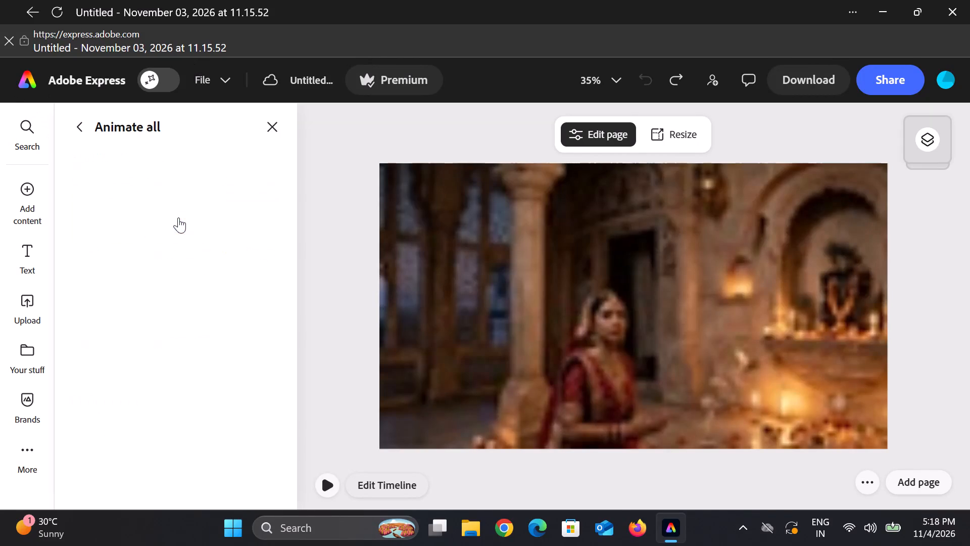
left_click(276, 133)
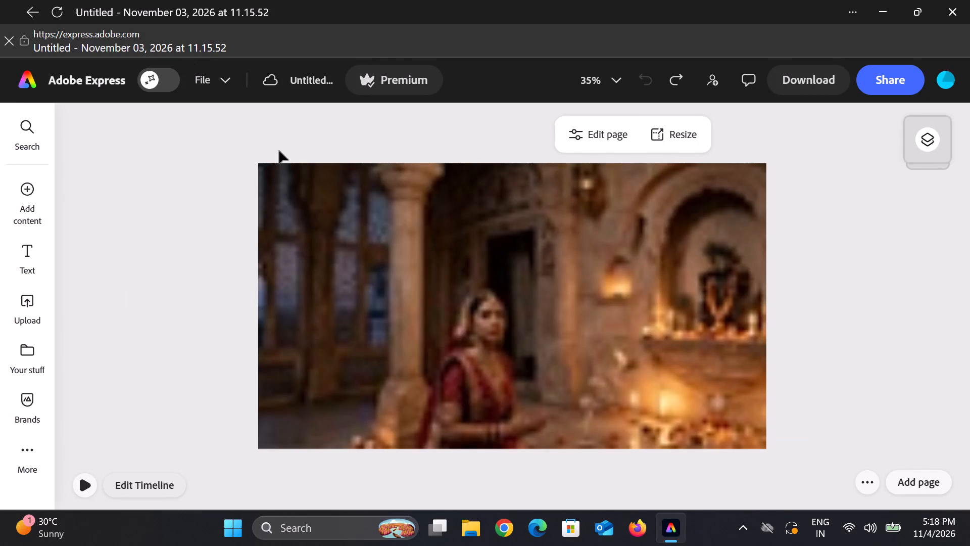
scroll(449, 163, "down", 5)
scroll(459, 218, "up", 7)
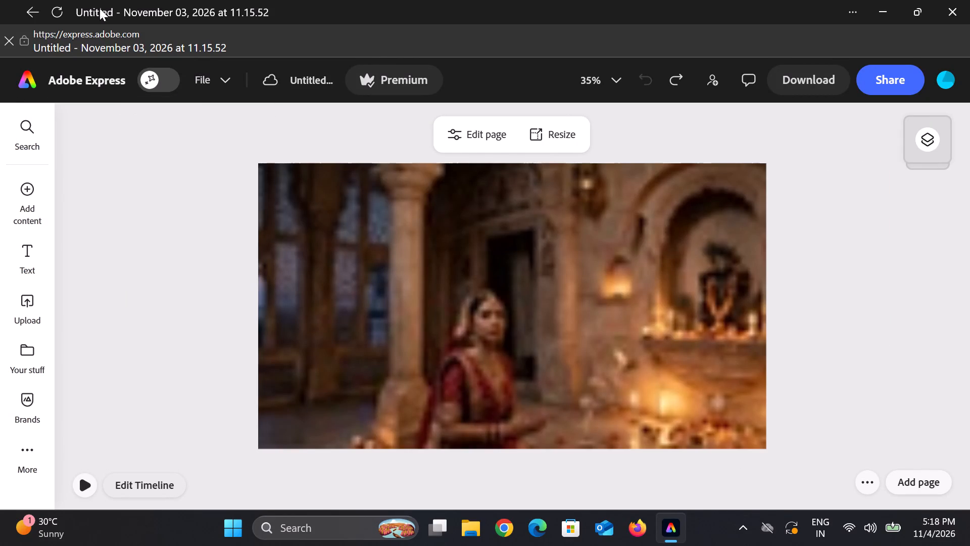
Reload the untitled project in the editor.
left_click(48, 5)
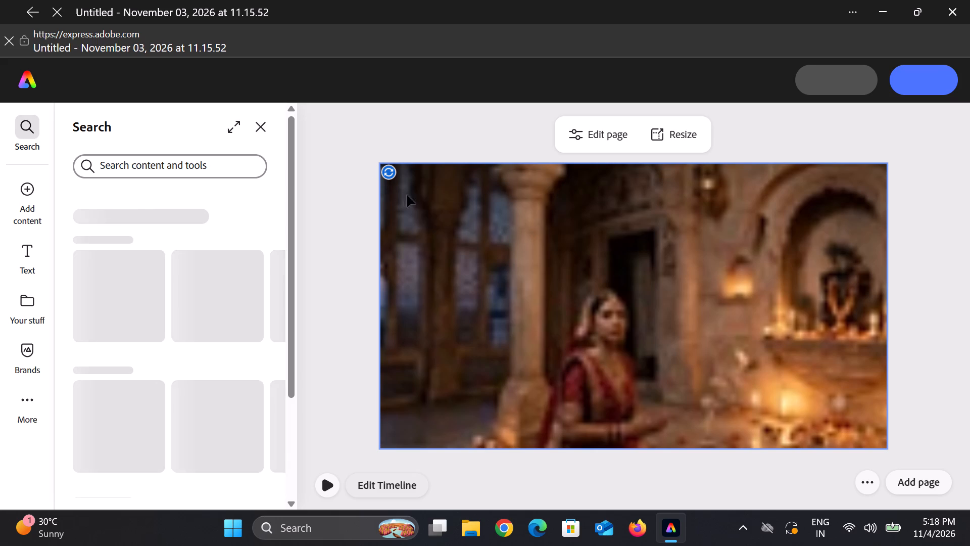
scroll(457, 214, "down", 5)
scroll(470, 215, "up", 4)
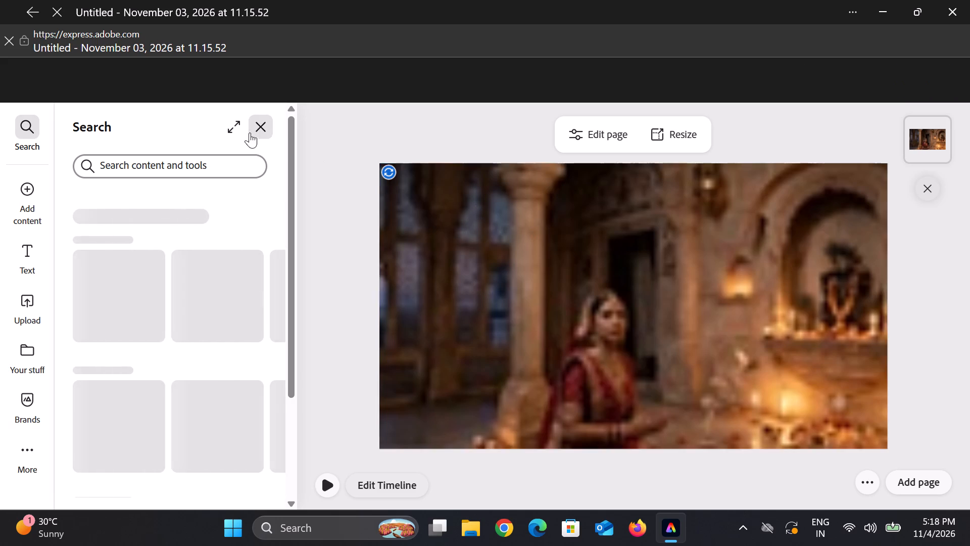
scroll(621, 276, "down", 3)
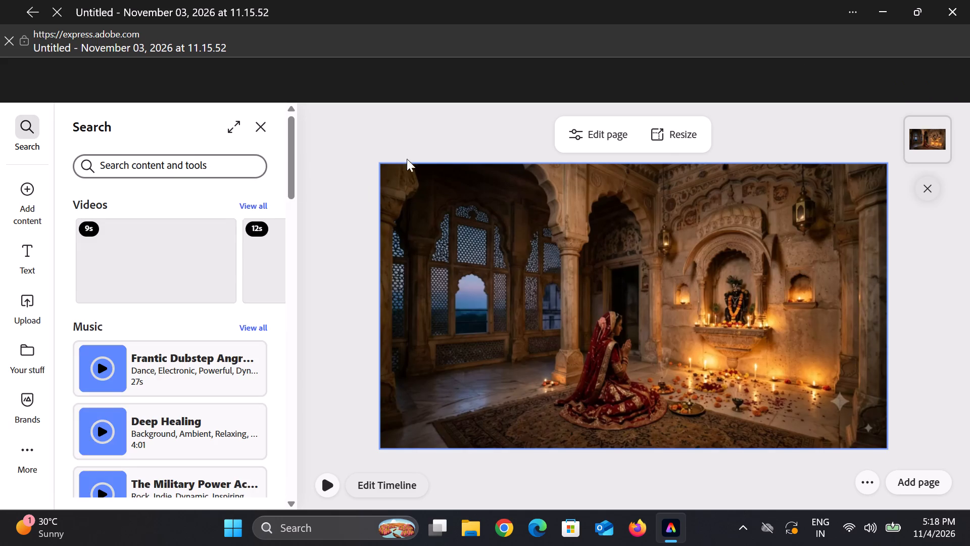
scroll(505, 203, "down", 3)
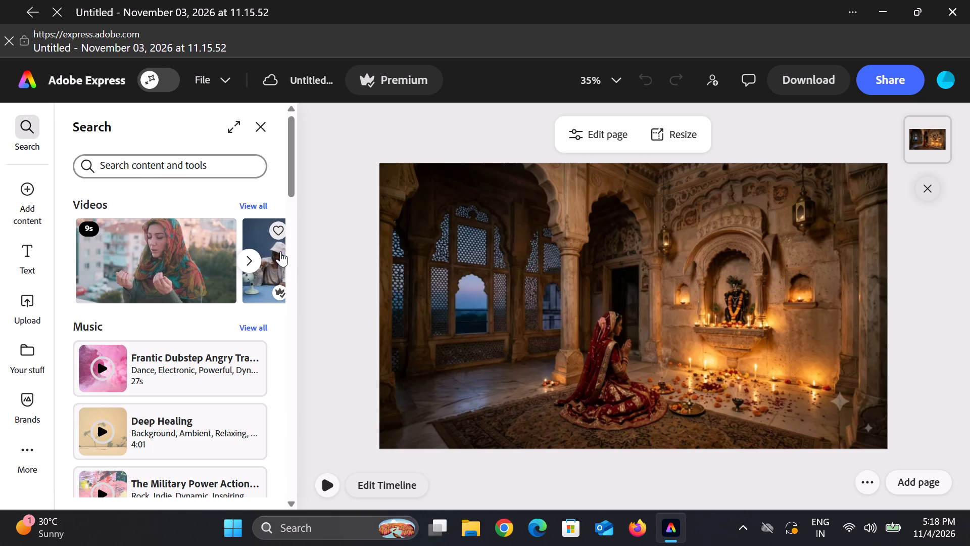
Browse through the suggested stock videos in the content search.
left_click(255, 265)
left_click(255, 265)
scroll(538, 306, "down", 5)
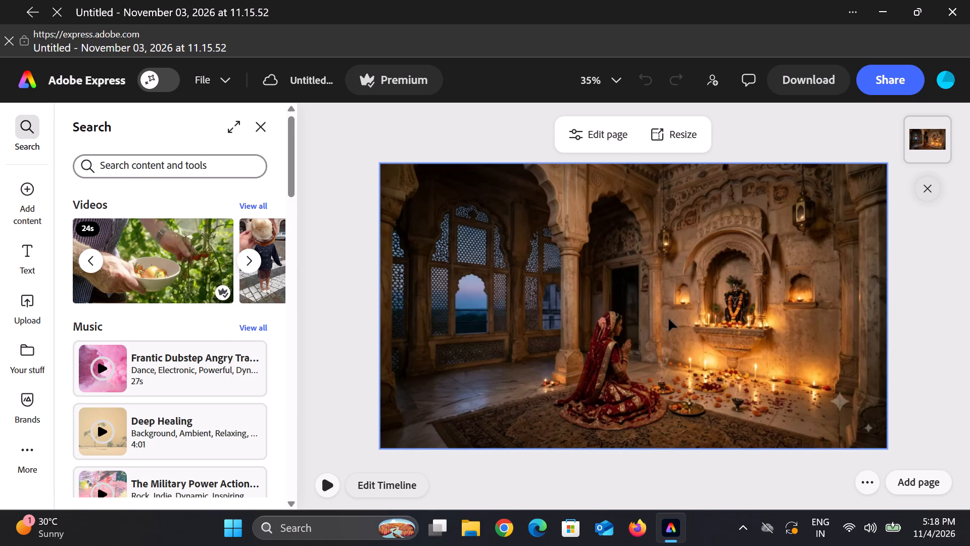
scroll(667, 319, "up", 3)
scroll(905, 342, "down", 4)
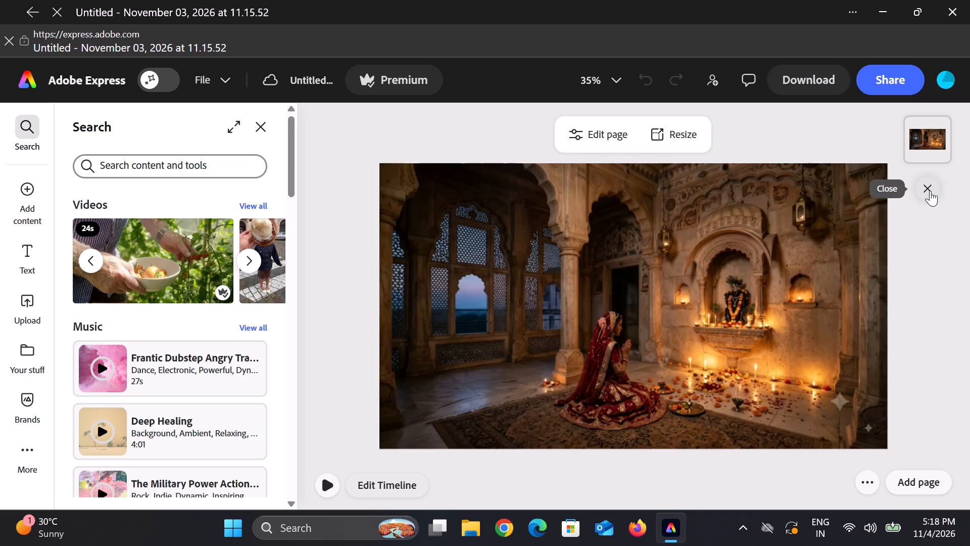
Collapse and reopen the page's layers, and select the video clip's layer to show its editing options.
left_click(930, 190)
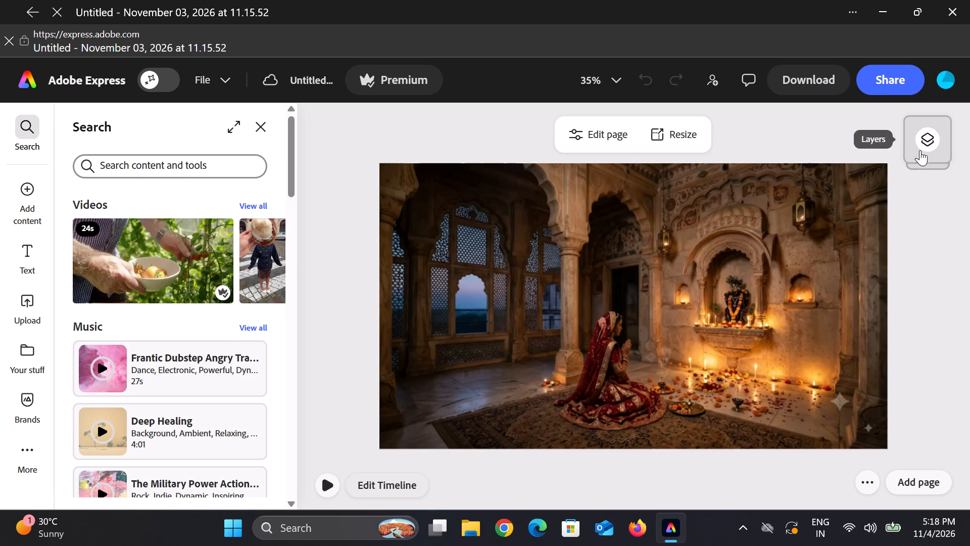
left_click(920, 149)
left_click(923, 143)
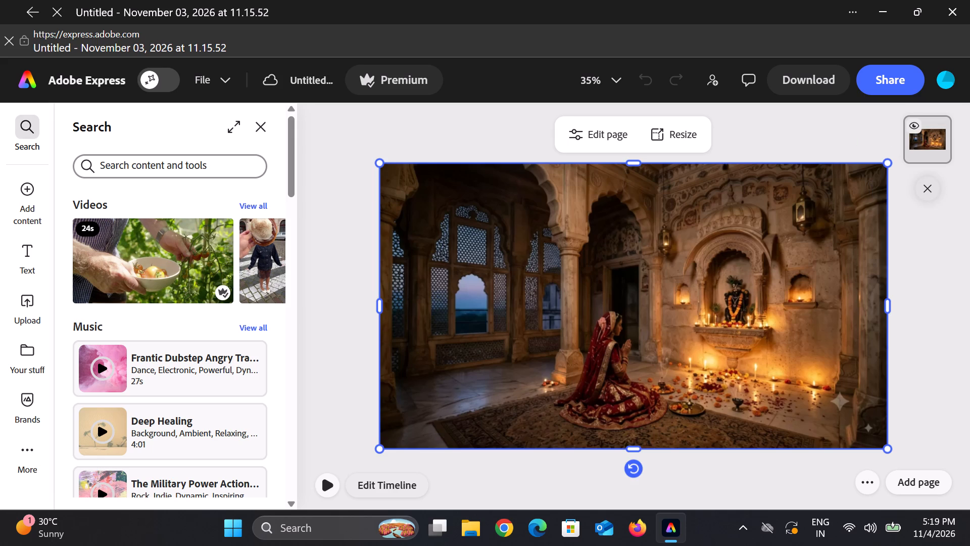
scroll(470, 347, "down", 5)
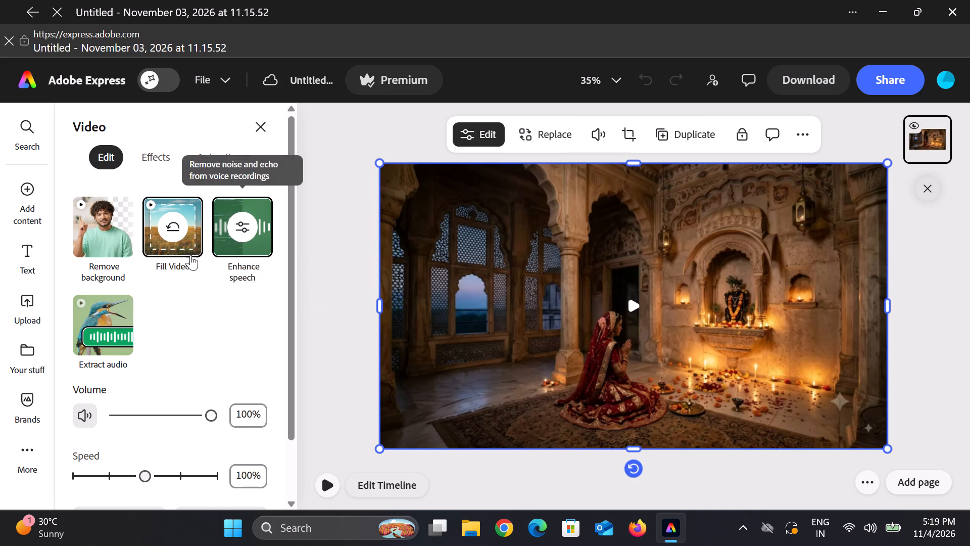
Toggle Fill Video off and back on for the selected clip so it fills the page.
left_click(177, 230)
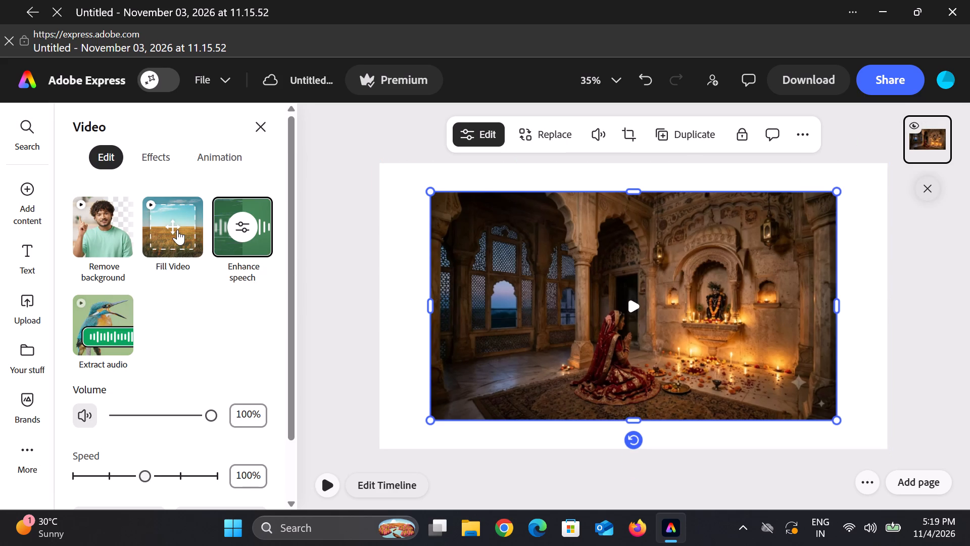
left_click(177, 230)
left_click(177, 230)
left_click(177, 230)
View the Enhance speech settings for the video clip and close them without applying anything.
left_click(241, 231)
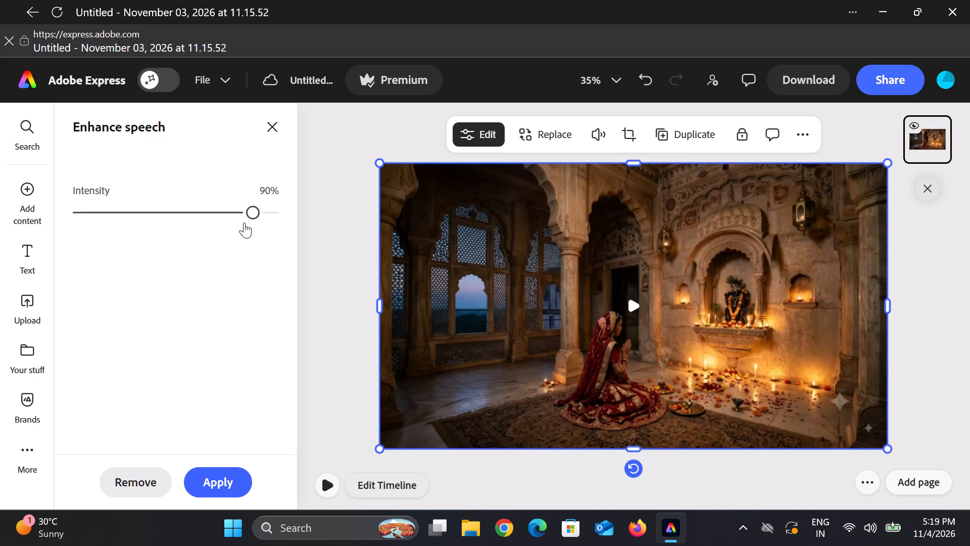
left_click(280, 119)
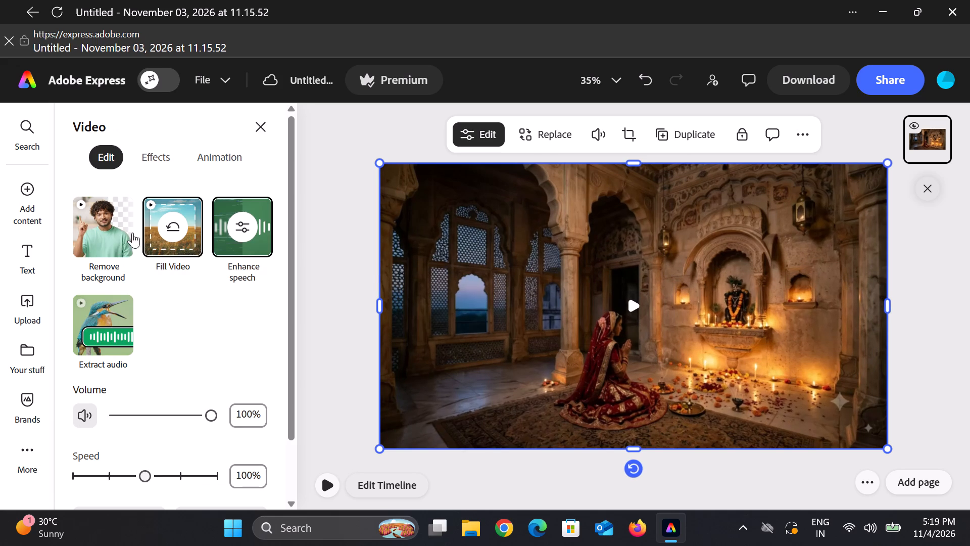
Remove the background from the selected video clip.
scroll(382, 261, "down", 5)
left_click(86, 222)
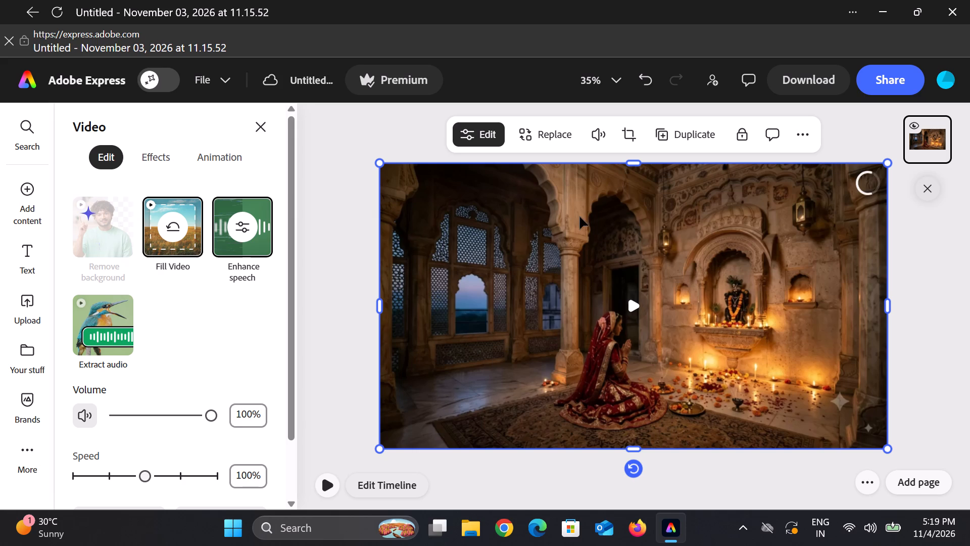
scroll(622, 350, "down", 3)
Preview the video clip on the page, pausing and resuming its playback.
left_click(636, 322)
left_click(636, 311)
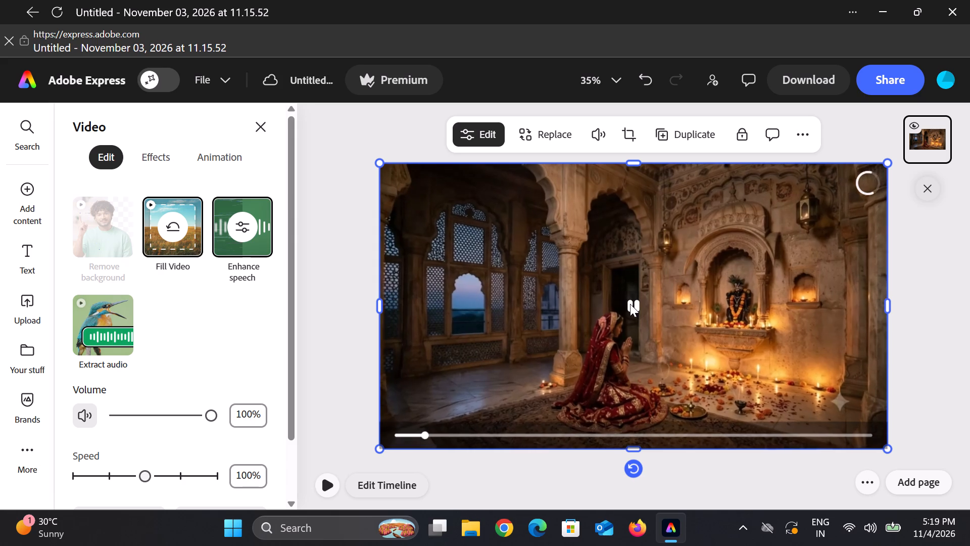
left_click(630, 304)
left_click(630, 304)
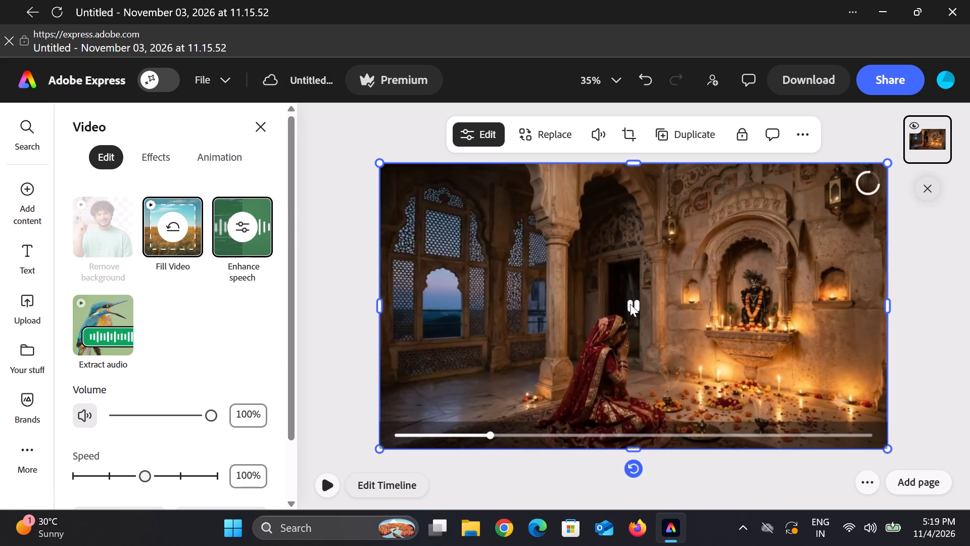
double_click(630, 304)
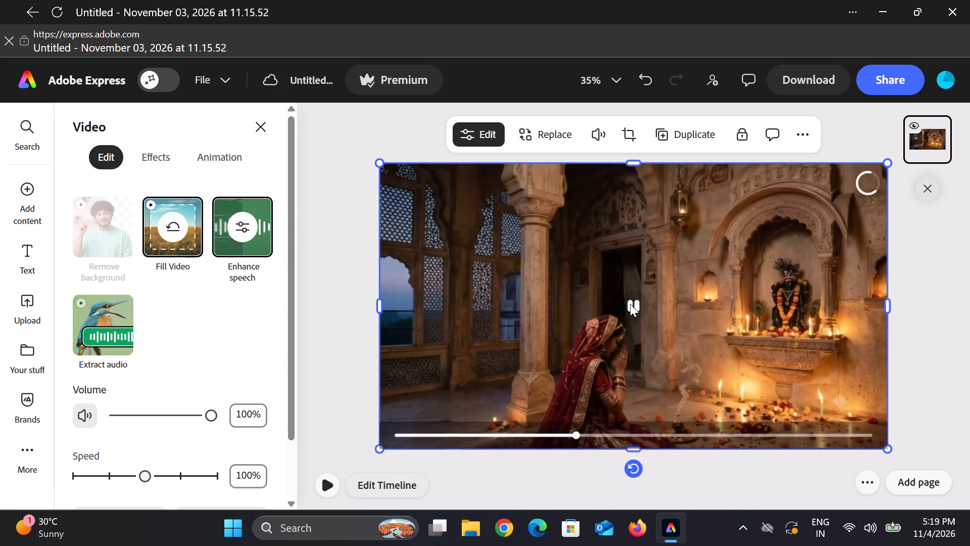
left_click(630, 304)
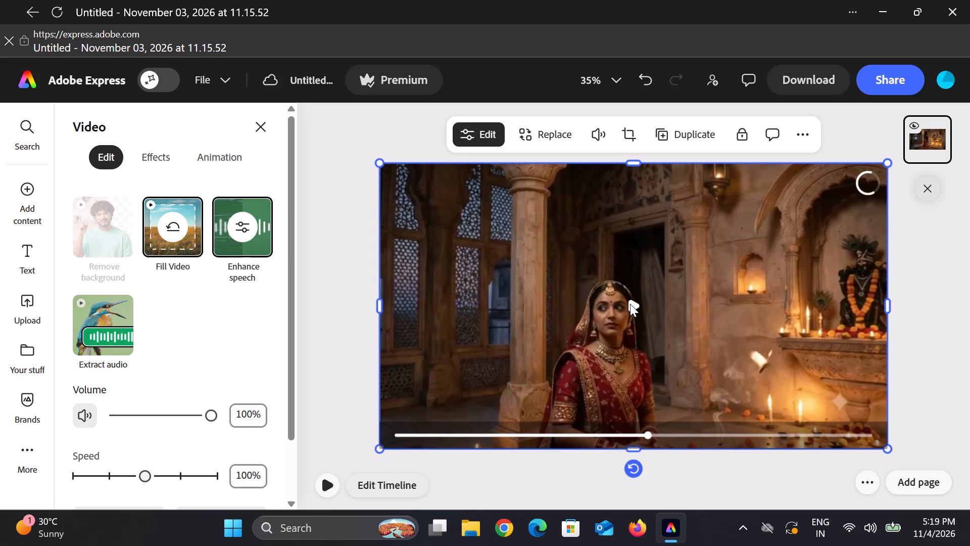
left_click(629, 304)
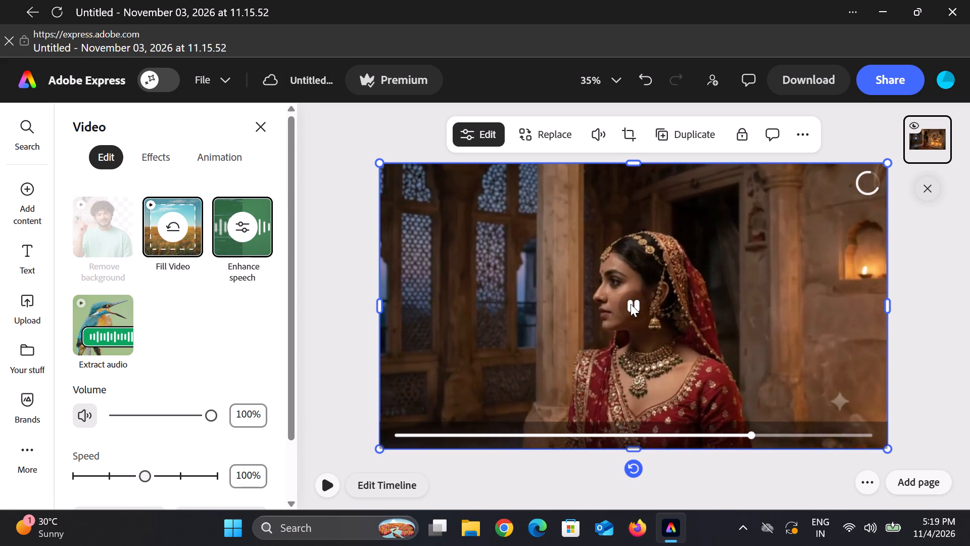
scroll(661, 289, "down", 5)
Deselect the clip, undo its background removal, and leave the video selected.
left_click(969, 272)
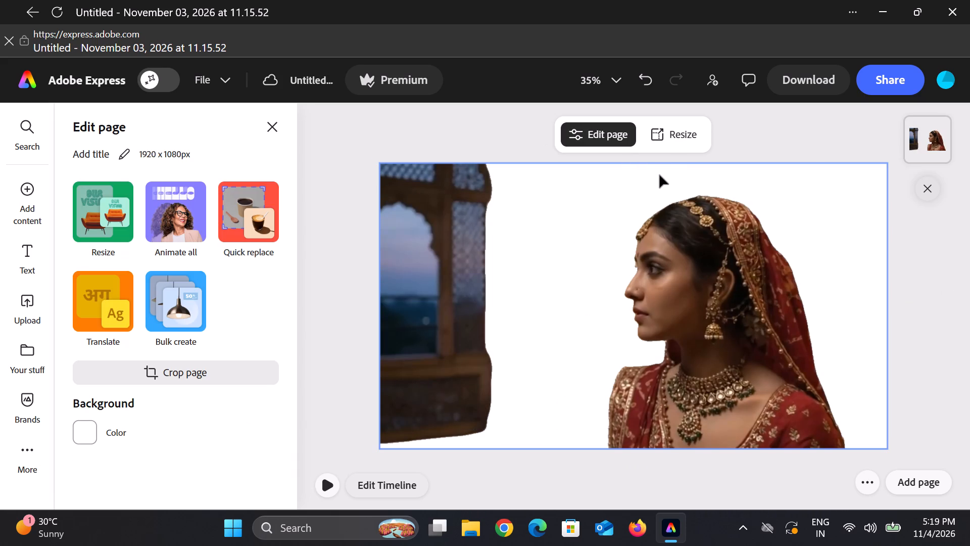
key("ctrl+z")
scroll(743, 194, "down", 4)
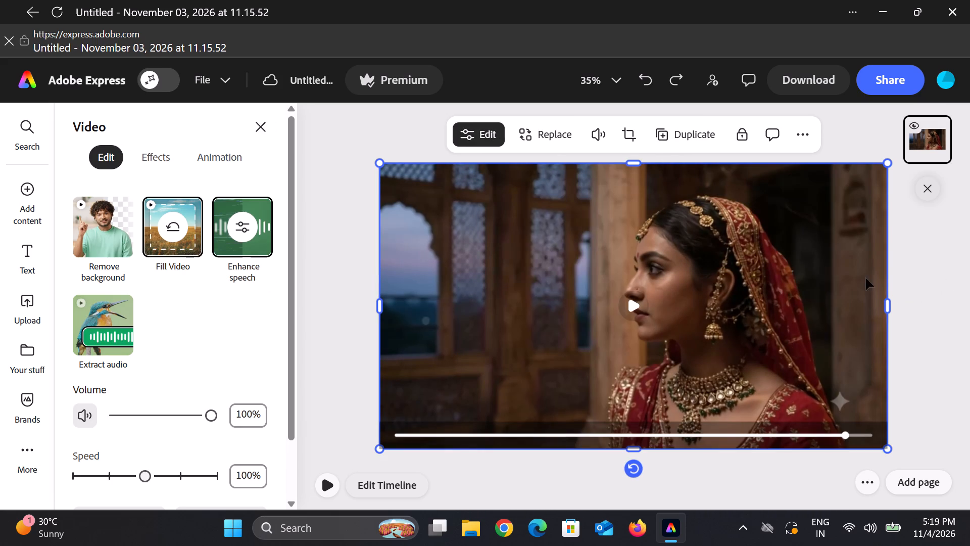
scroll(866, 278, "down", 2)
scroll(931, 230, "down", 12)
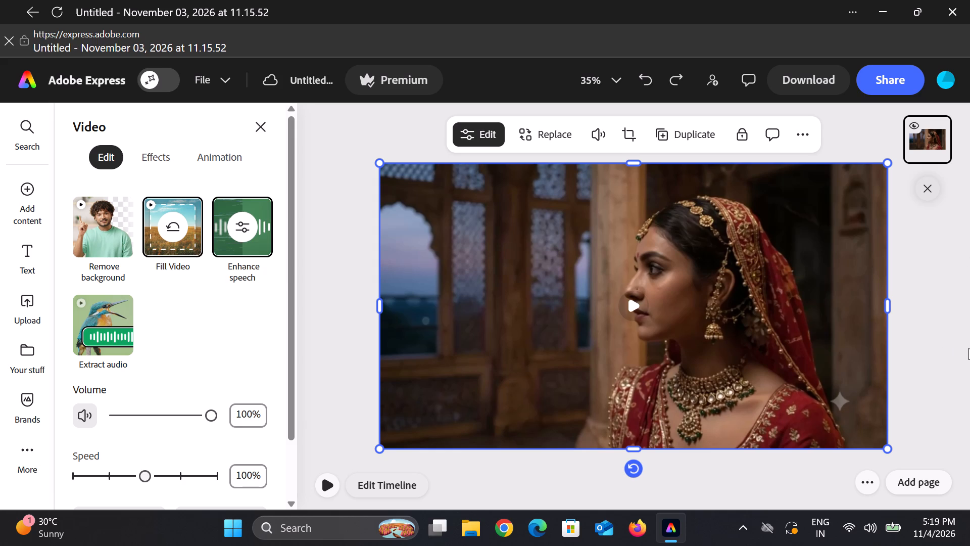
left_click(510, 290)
Play the page from its start briefly and pause the preview.
scroll(229, 288, "down", 6)
left_click(335, 481)
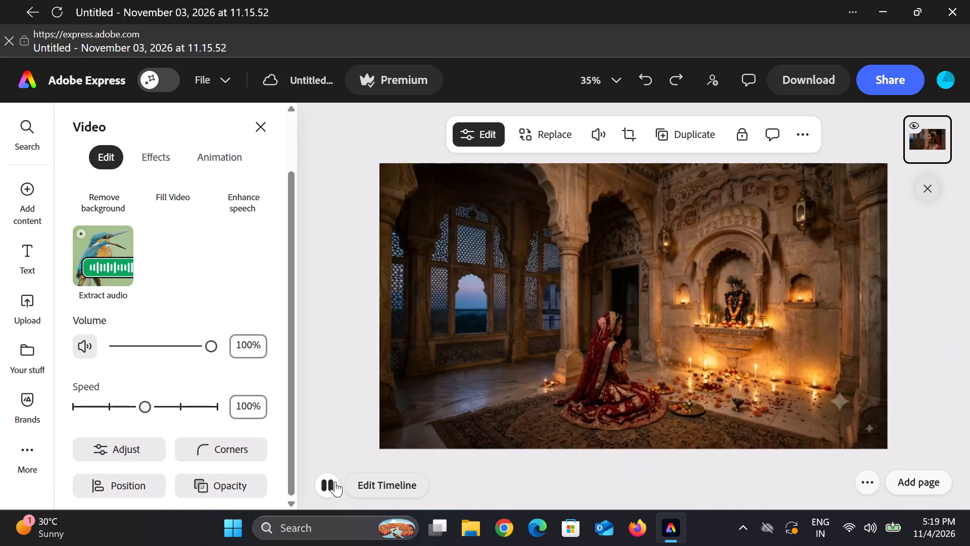
left_click(331, 483)
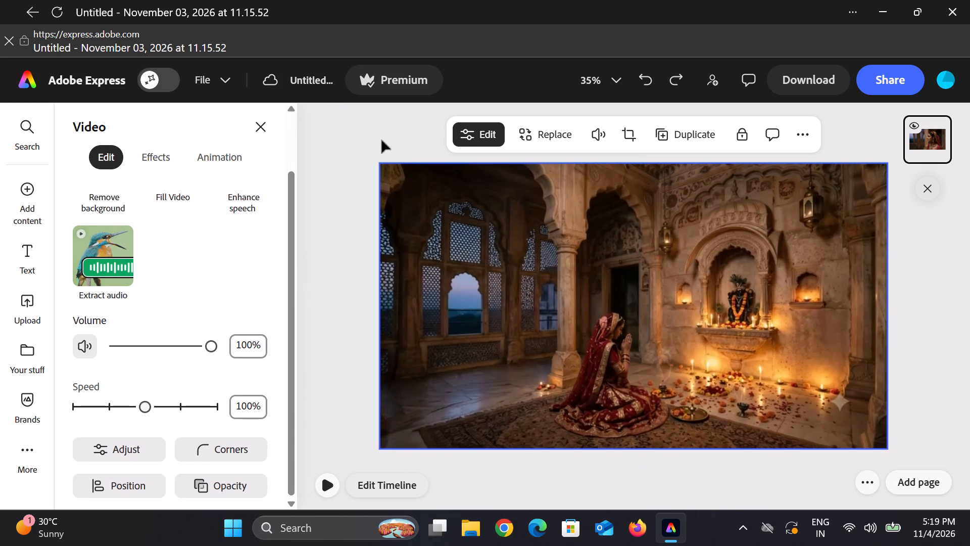
Close the video editing options, deselect the clip, and open the page editing options.
left_click(469, 136)
scroll(472, 255, "down", 5)
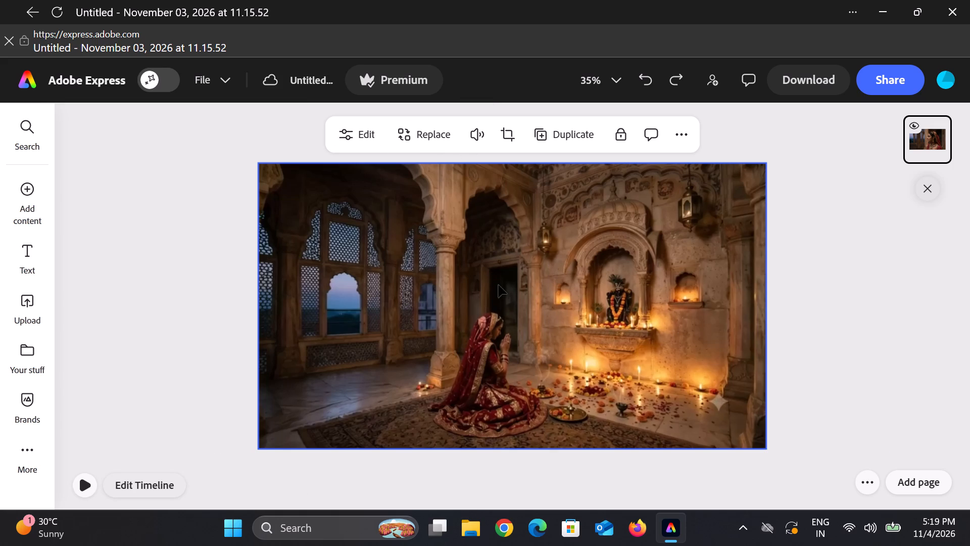
scroll(410, 300, "up", 3)
left_click(176, 316)
double_click(176, 316)
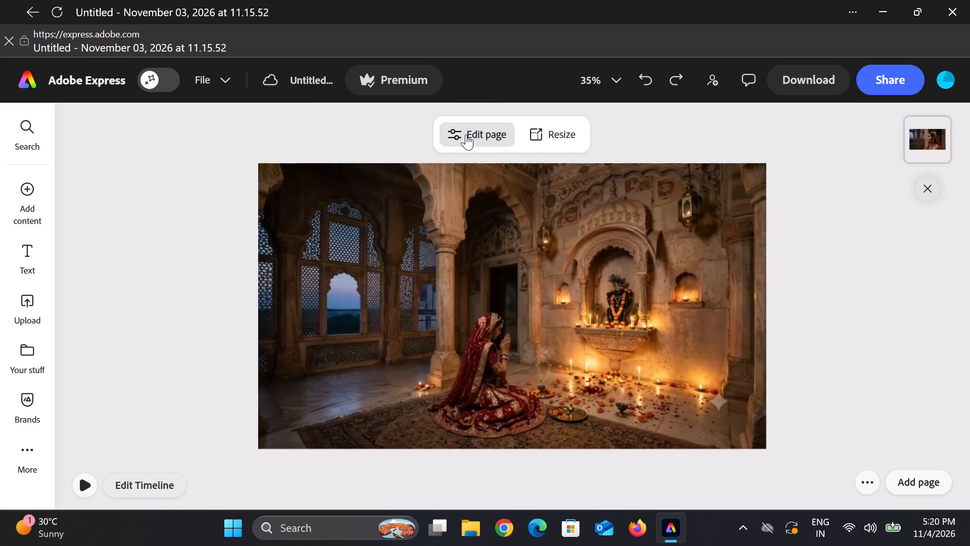
left_click(466, 134)
scroll(234, 195, "down", 5)
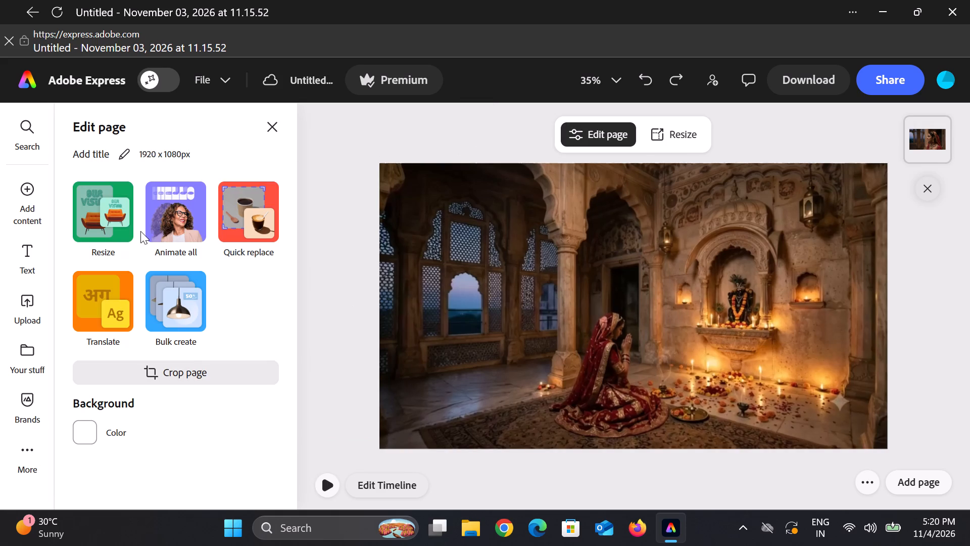
View the categories of content that can be added to the page, and dismiss them.
left_click(29, 186)
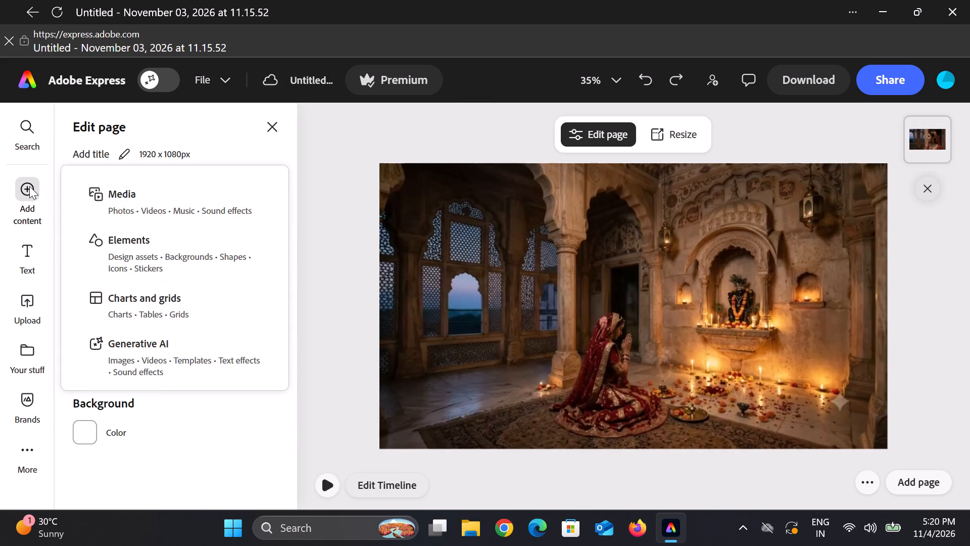
left_click(271, 123)
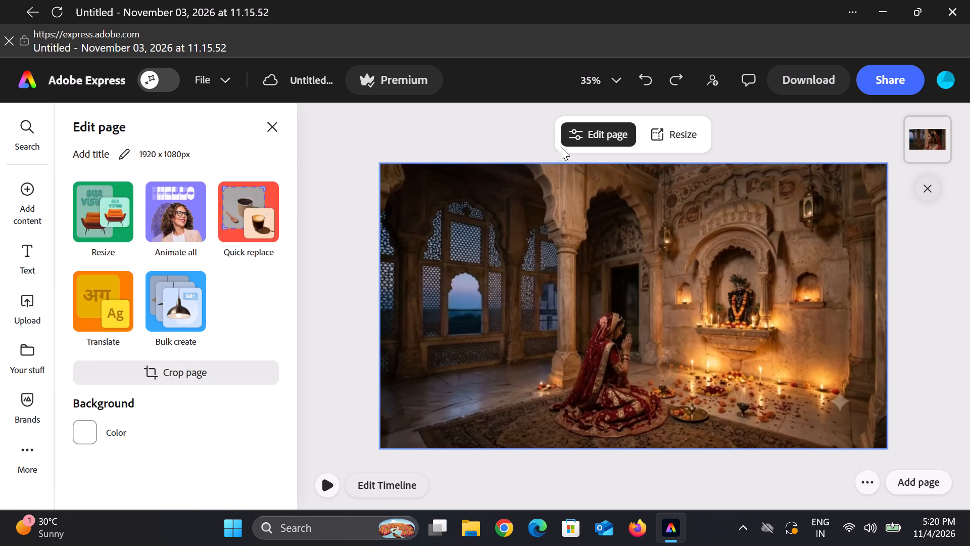
scroll(678, 328, "down", 7)
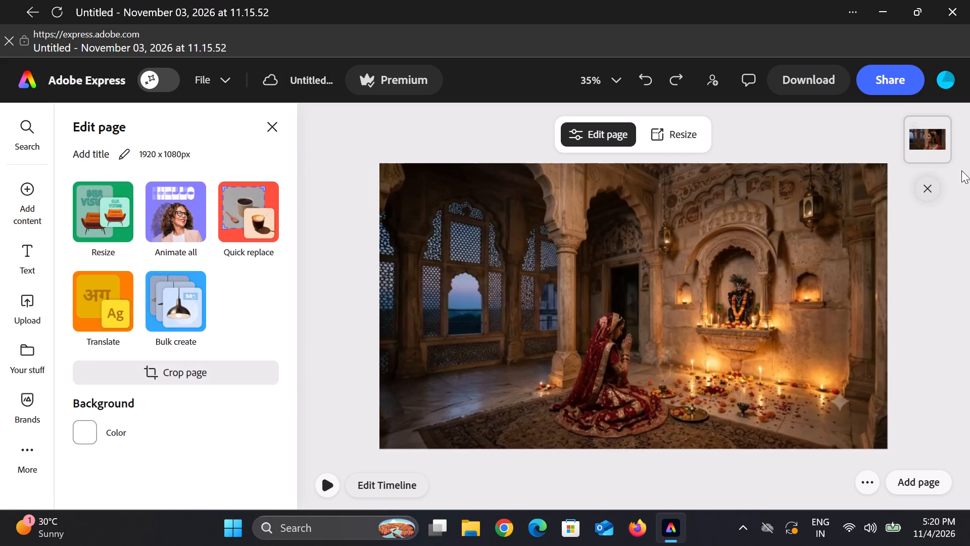
Select the page's video layer and briefly preview the page.
left_click(931, 191)
double_click(929, 141)
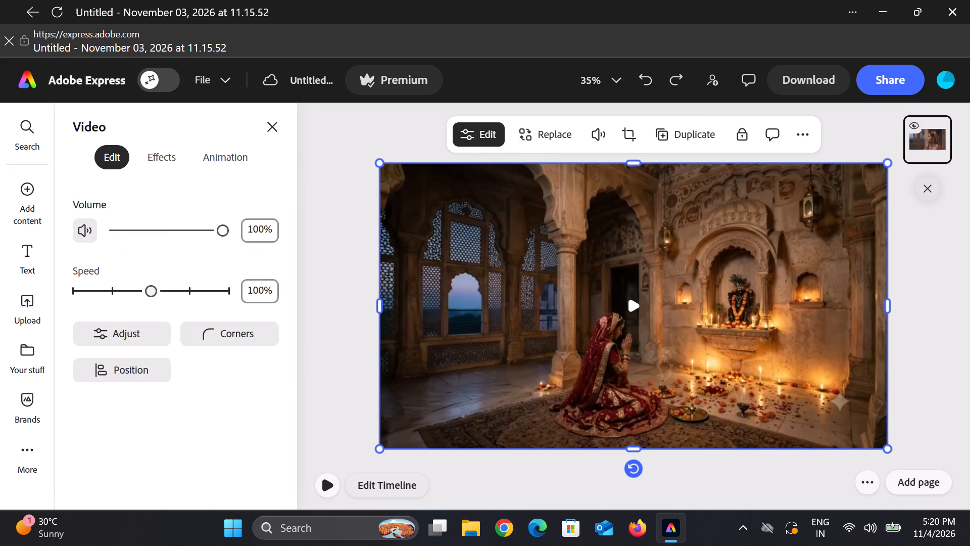
scroll(696, 366, "down", 7)
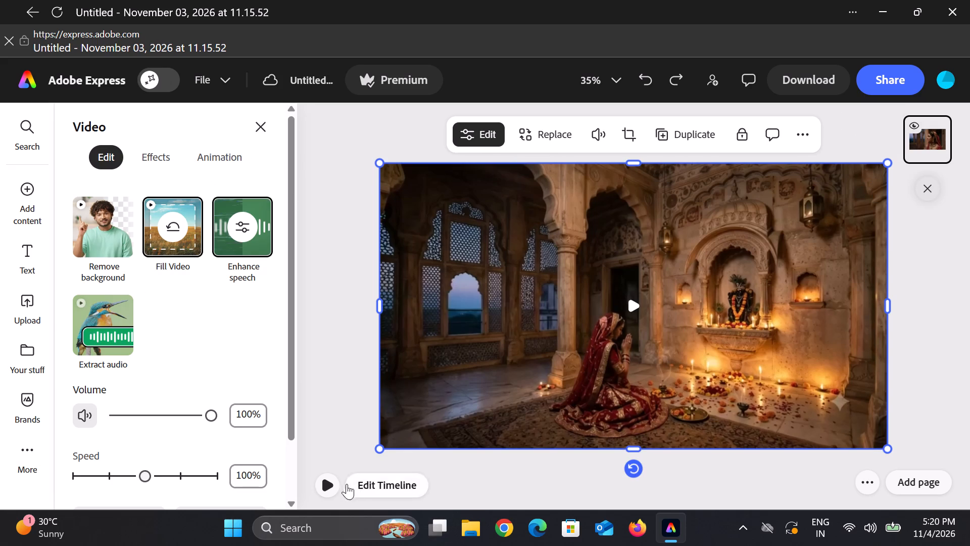
left_click(329, 490)
left_click(328, 491)
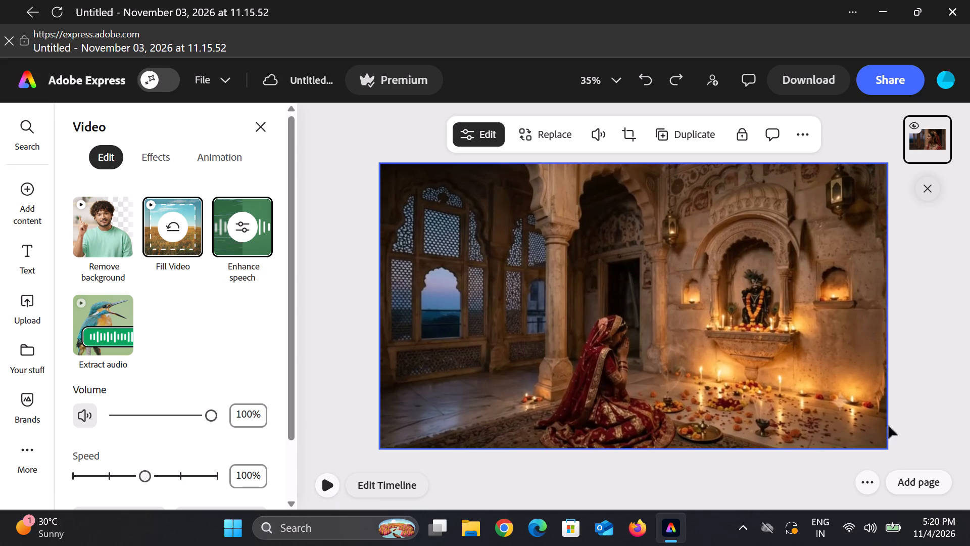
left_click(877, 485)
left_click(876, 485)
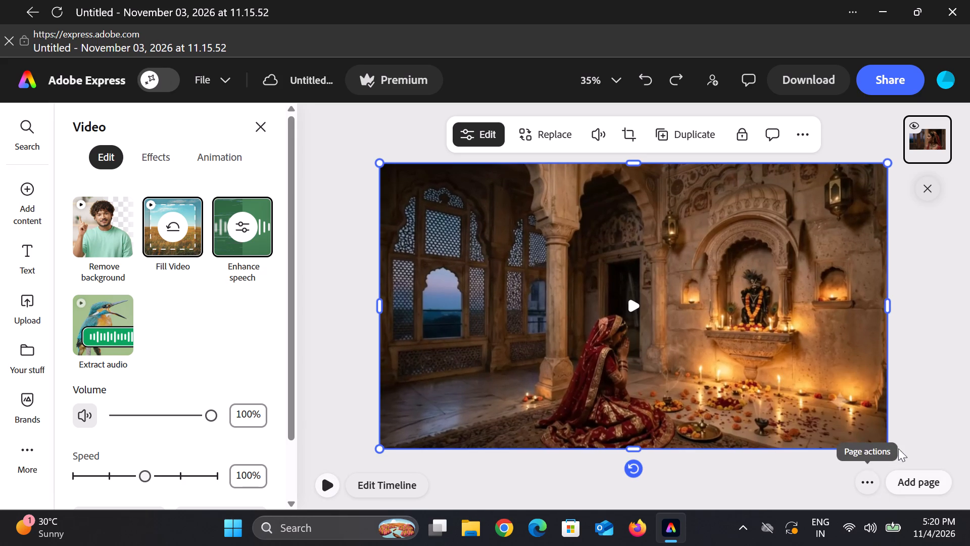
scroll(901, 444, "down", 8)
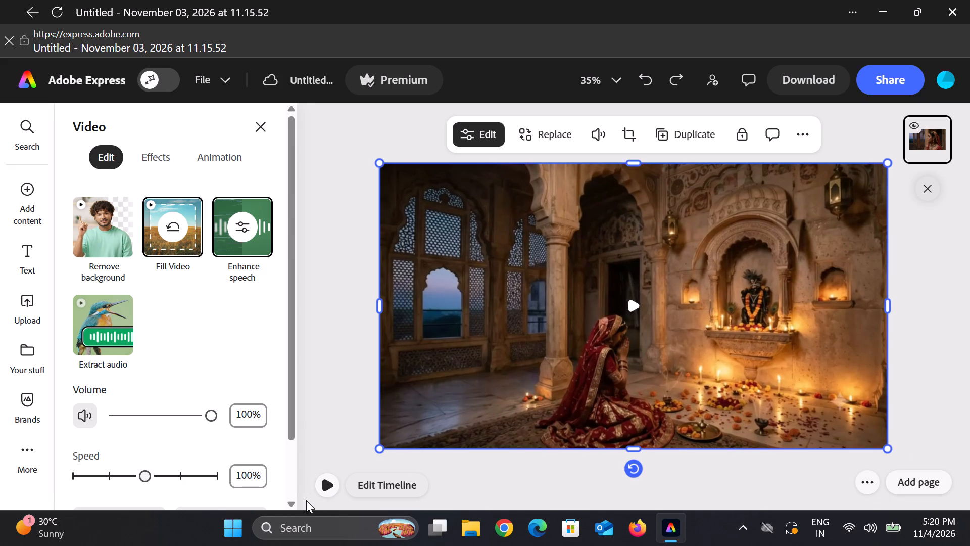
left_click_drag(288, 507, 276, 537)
Deselect the clip and upload the temple prayer video from the device onto the page as a new layer.
left_click(321, 384)
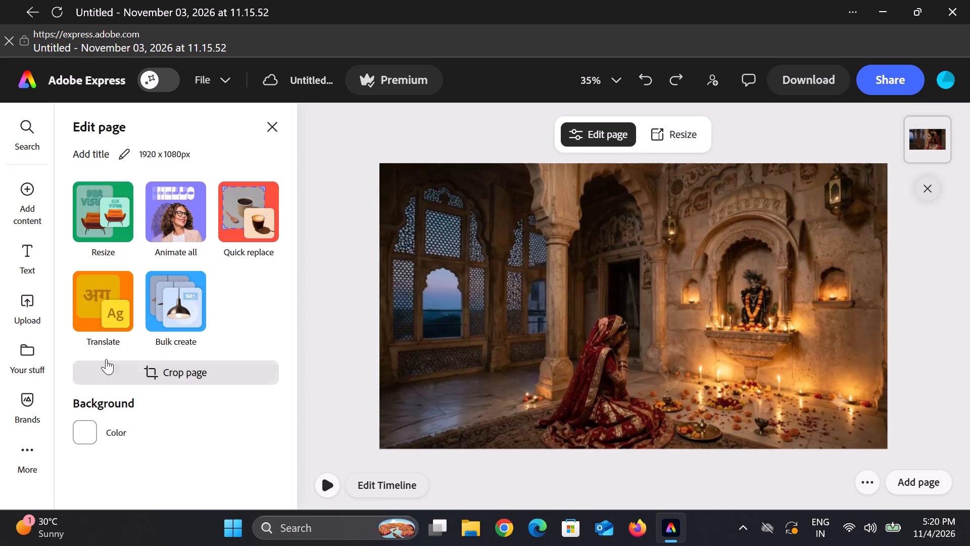
scroll(210, 467, "up", 2)
left_click(39, 224)
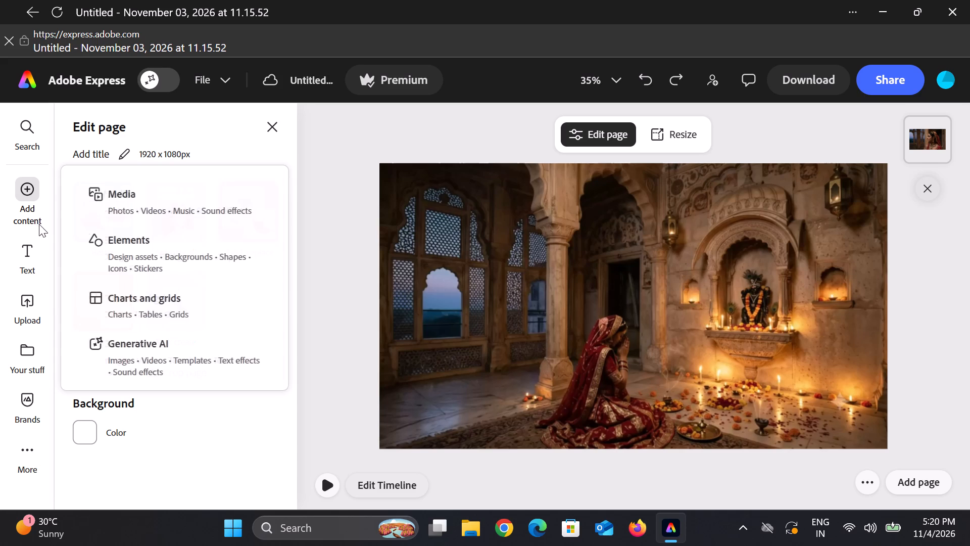
left_click(116, 187)
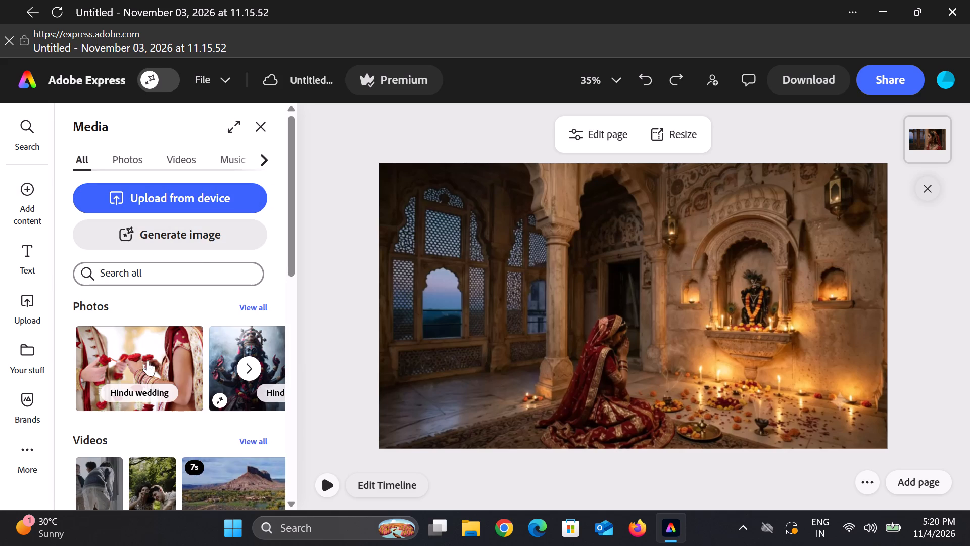
scroll(189, 373, "down", 1)
scroll(184, 353, "up", 1)
scroll(211, 372, "down", 3)
scroll(200, 364, "up", 2)
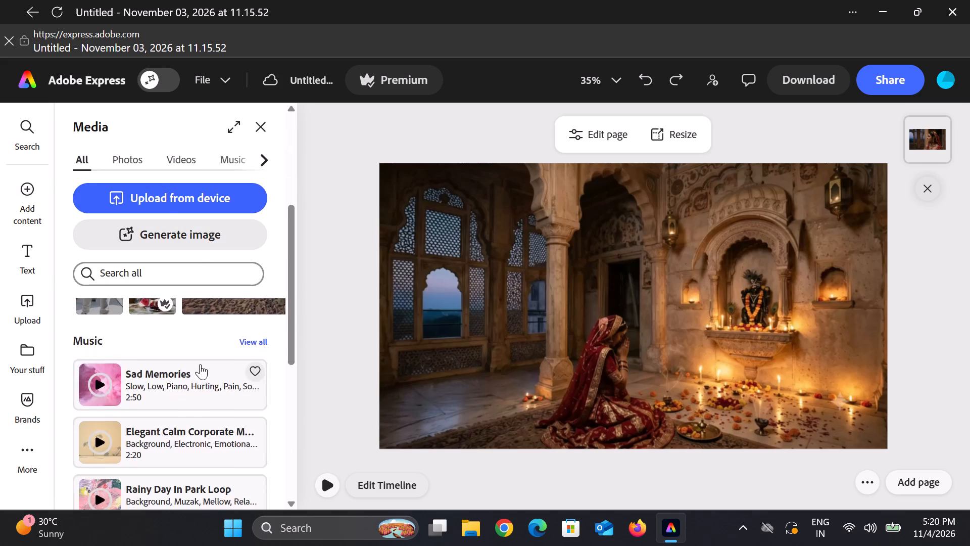
scroll(200, 364, "up", 1)
left_click(165, 200)
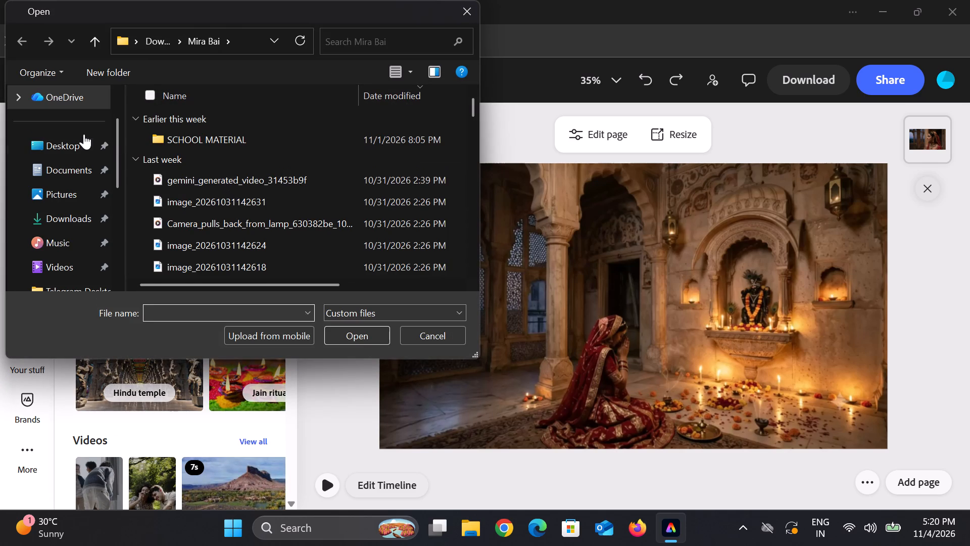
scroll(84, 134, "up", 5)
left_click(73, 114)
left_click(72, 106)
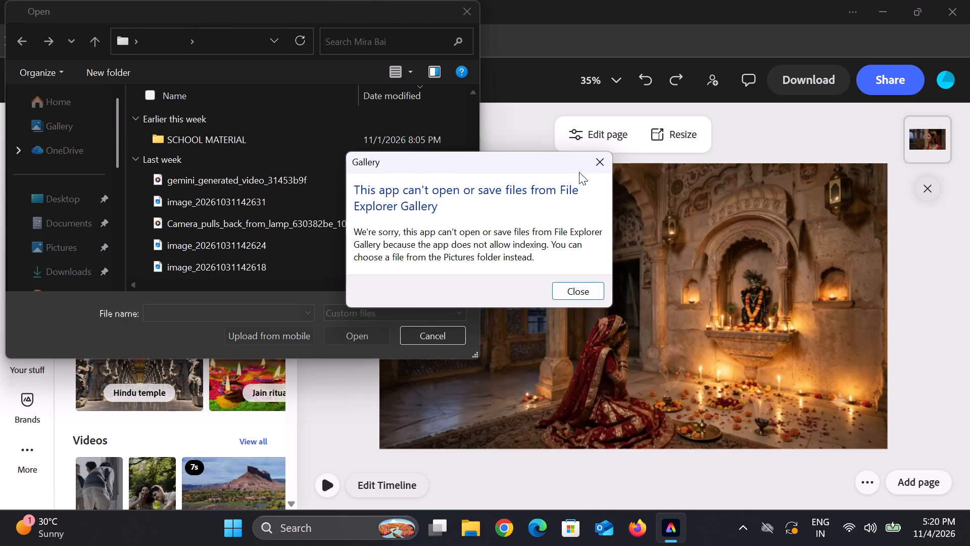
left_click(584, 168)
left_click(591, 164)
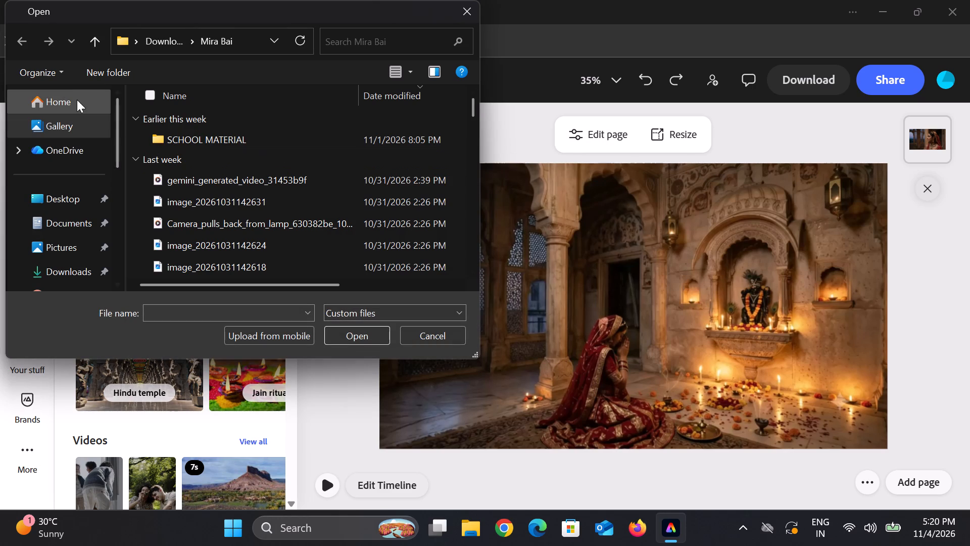
Upload gemini_generated_video_31453b9f from the Mira Bai folder in Downloads onto the page as a new video layer.
left_click(80, 96)
scroll(99, 120, "up", 1)
scroll(204, 135, "down", 4)
scroll(215, 153, "up", 2)
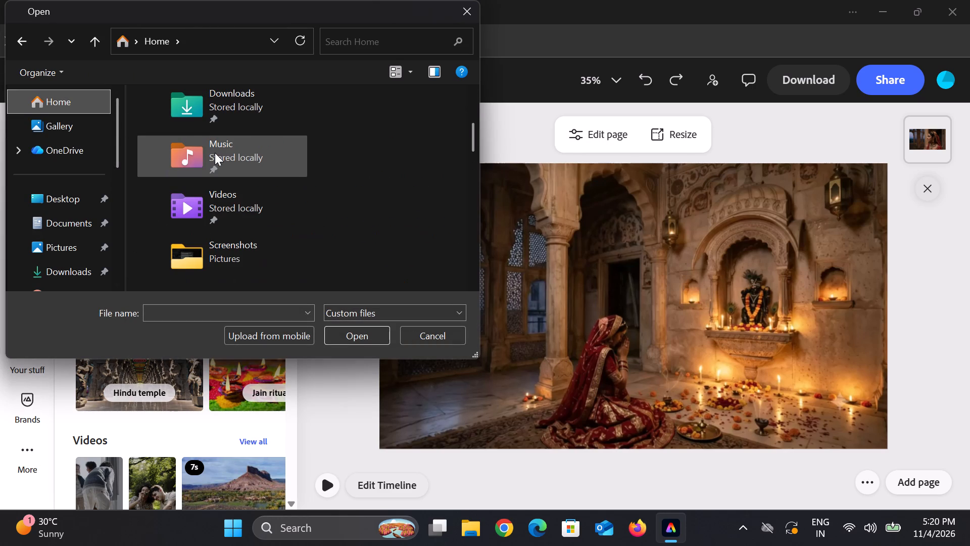
scroll(230, 150, "down", 5)
scroll(230, 155, "up", 5)
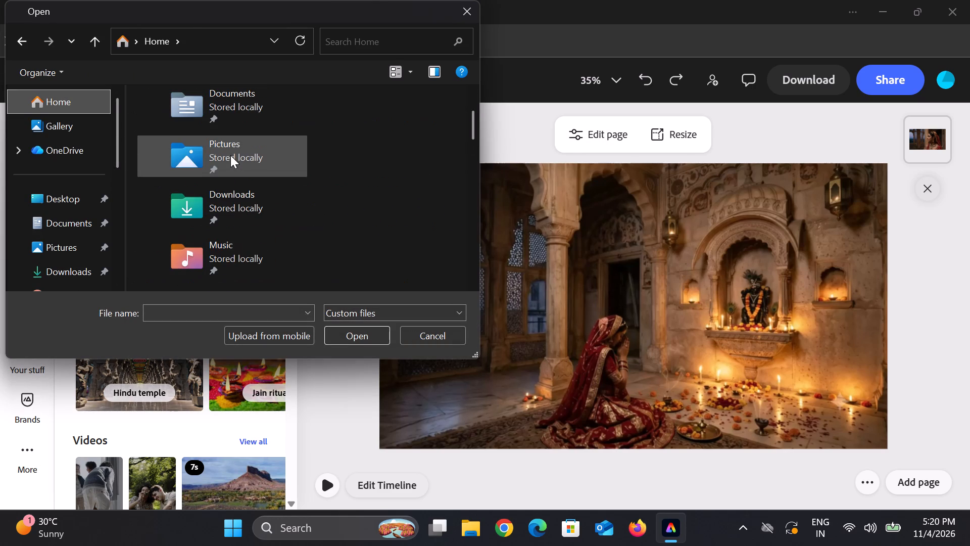
scroll(230, 155, "up", 3)
scroll(234, 251, "down", 1)
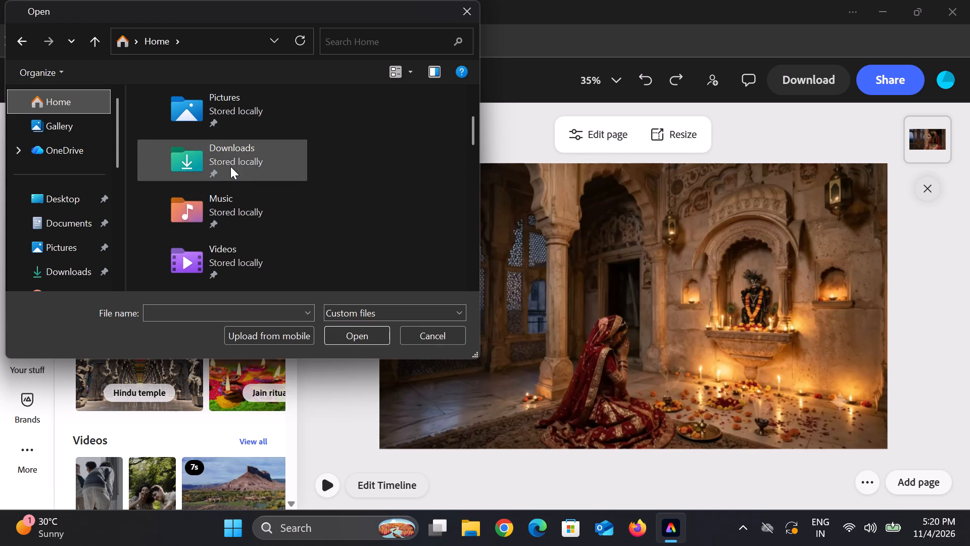
double_click(230, 166)
scroll(217, 172, "down", 3)
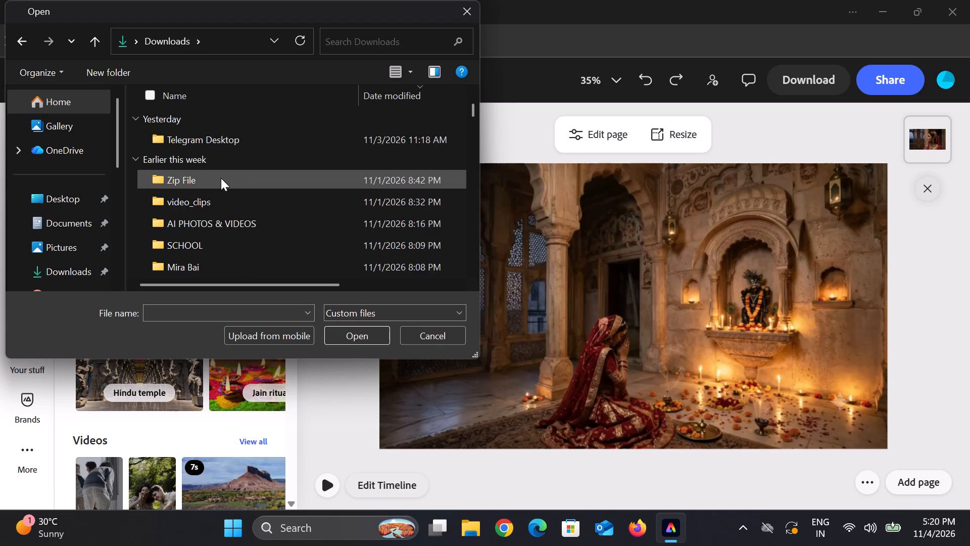
scroll(221, 178, "down", 1)
double_click(213, 207)
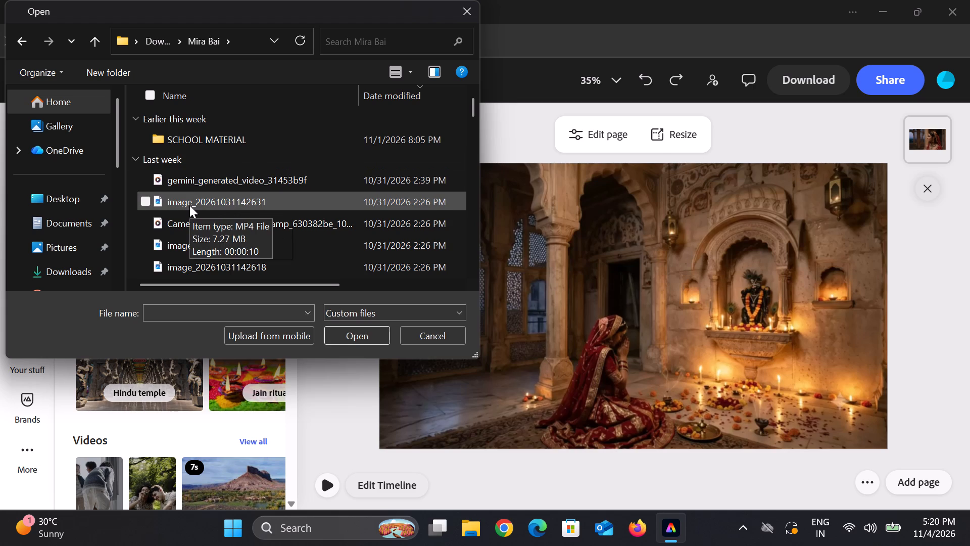
left_click(203, 183)
left_click(364, 328)
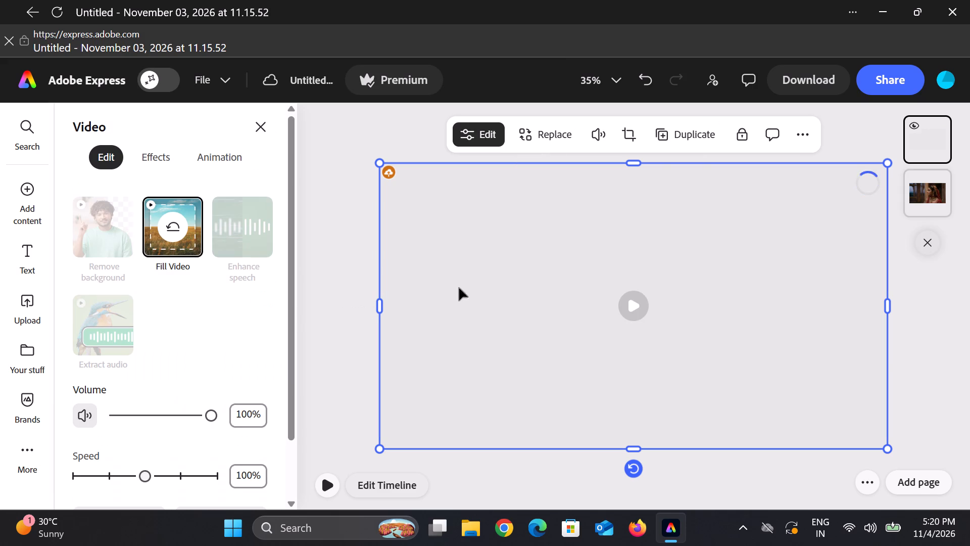
Play the newly added temple clip and compare it with the layer beneath, leaving the top layer selected.
left_click(642, 307)
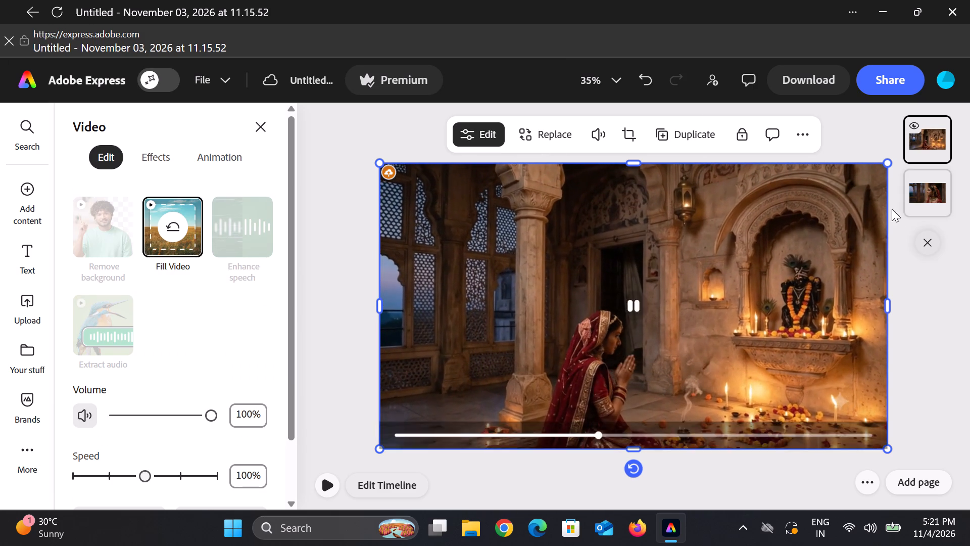
left_click(929, 199)
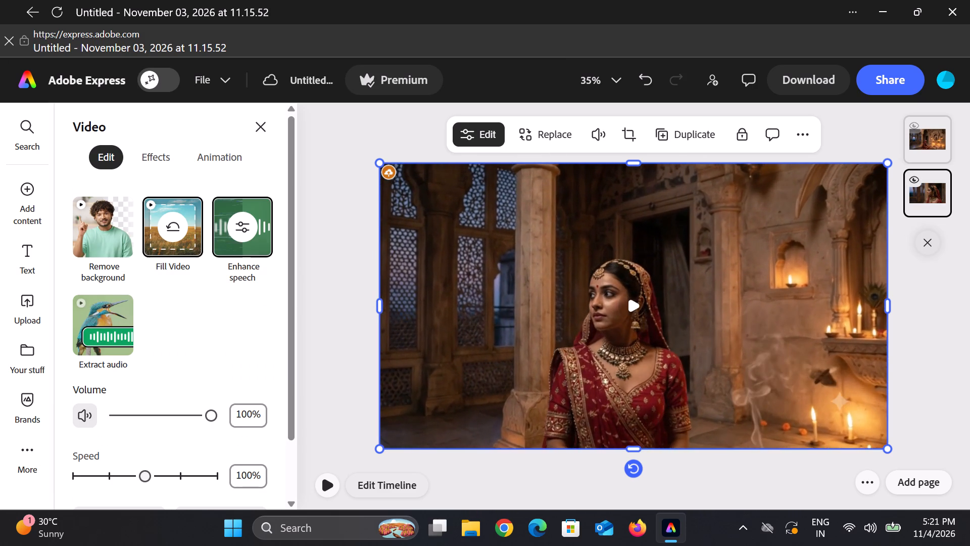
left_click(923, 159)
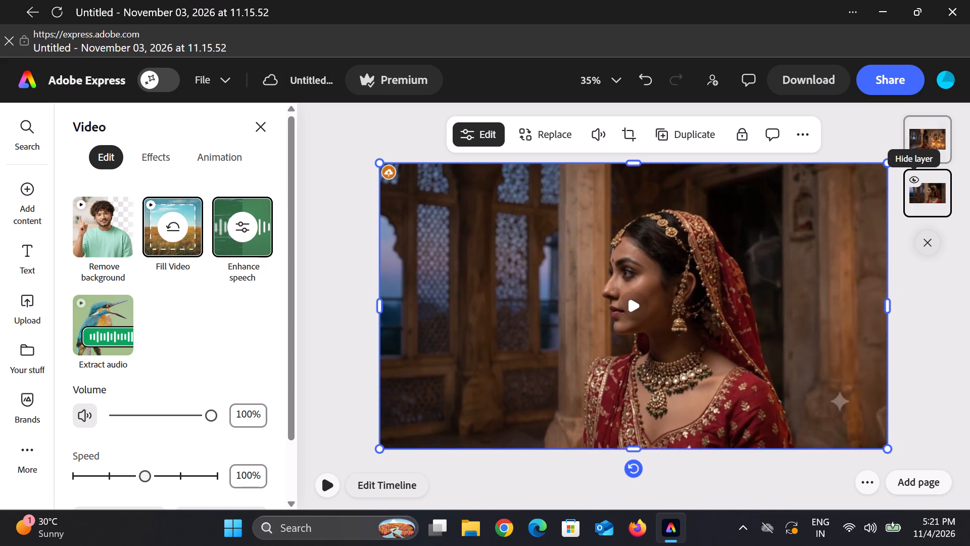
left_click(928, 145)
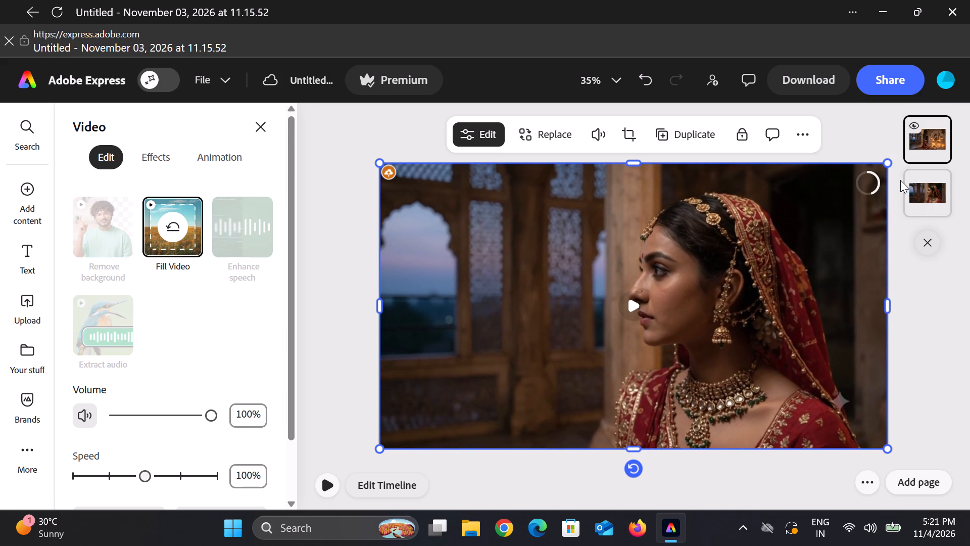
Try the Flicker, Circle, Barndoor and Flash animations on the top temple clip and settle on Blur.
scroll(316, 247, "down", 5)
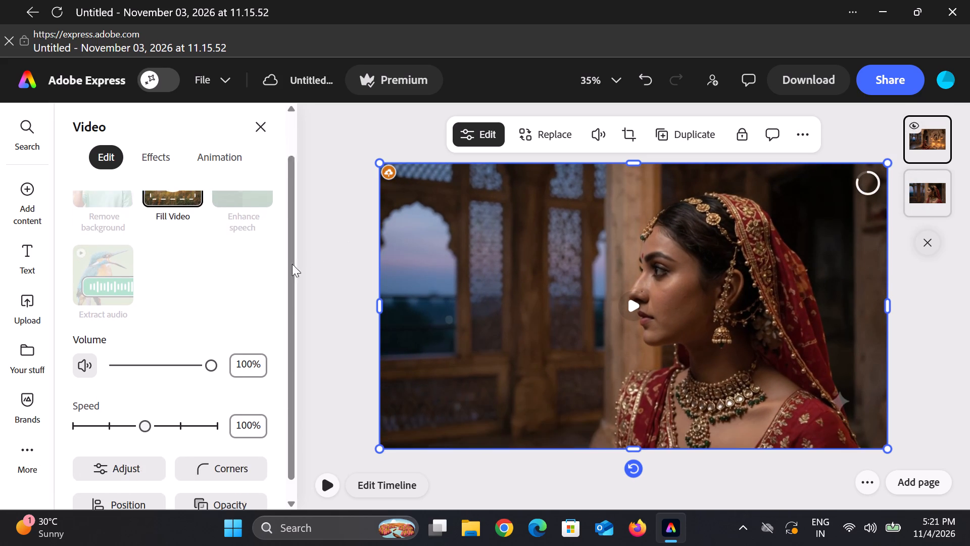
scroll(529, 291, "down", 6)
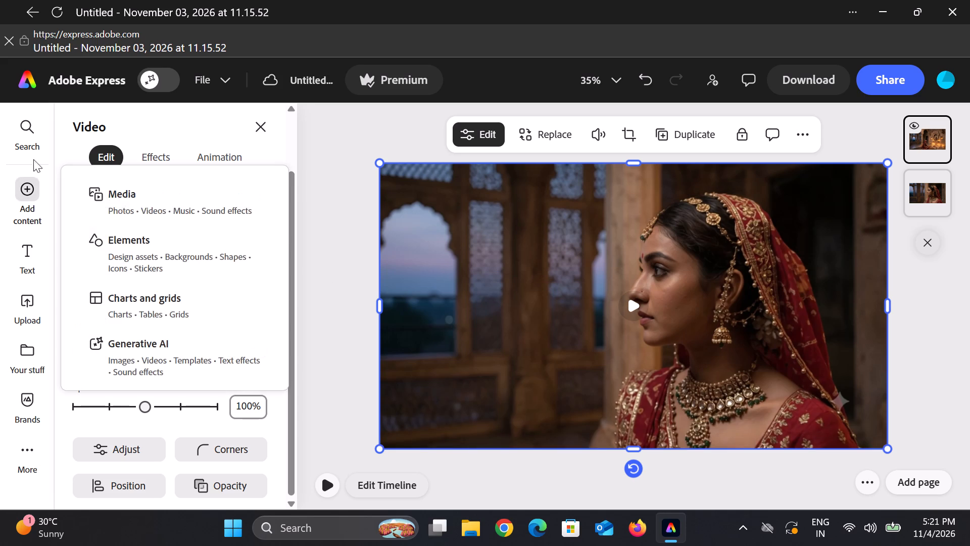
left_click(214, 155)
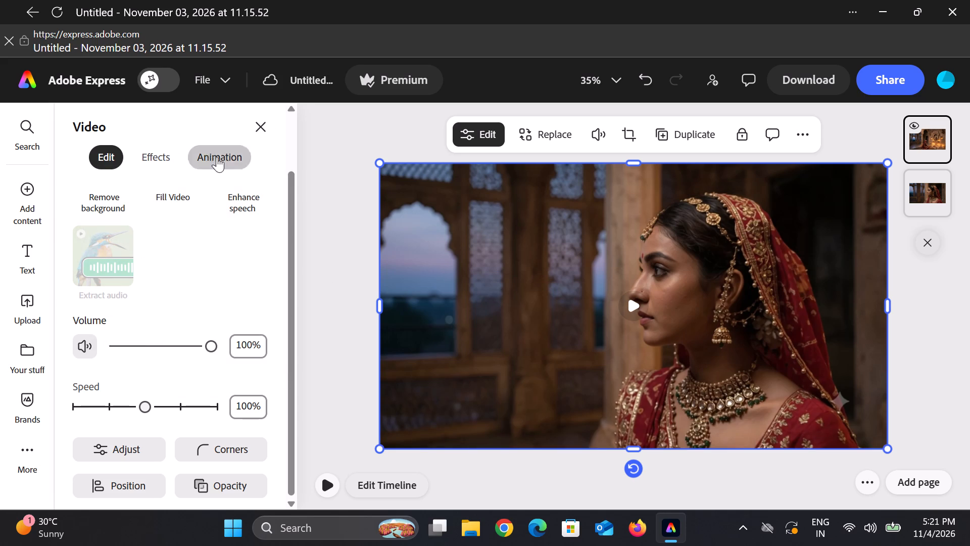
scroll(204, 278, "down", 4)
scroll(209, 293, "up", 3)
left_click(184, 323)
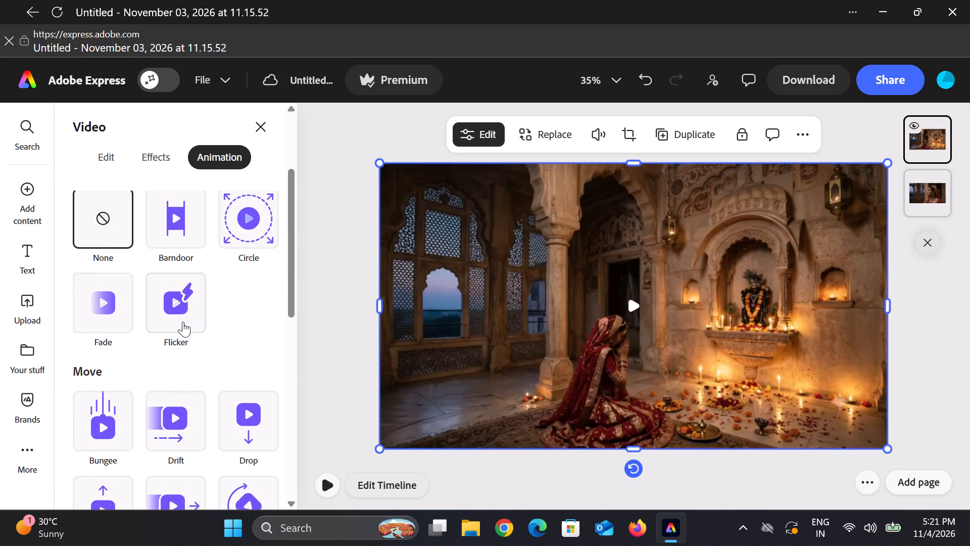
left_click(157, 295)
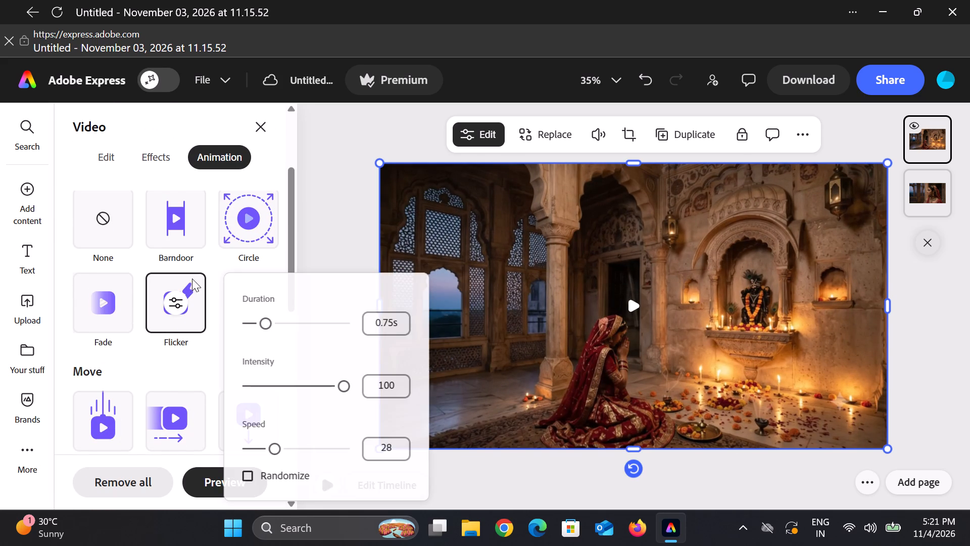
left_click(247, 227)
left_click(247, 224)
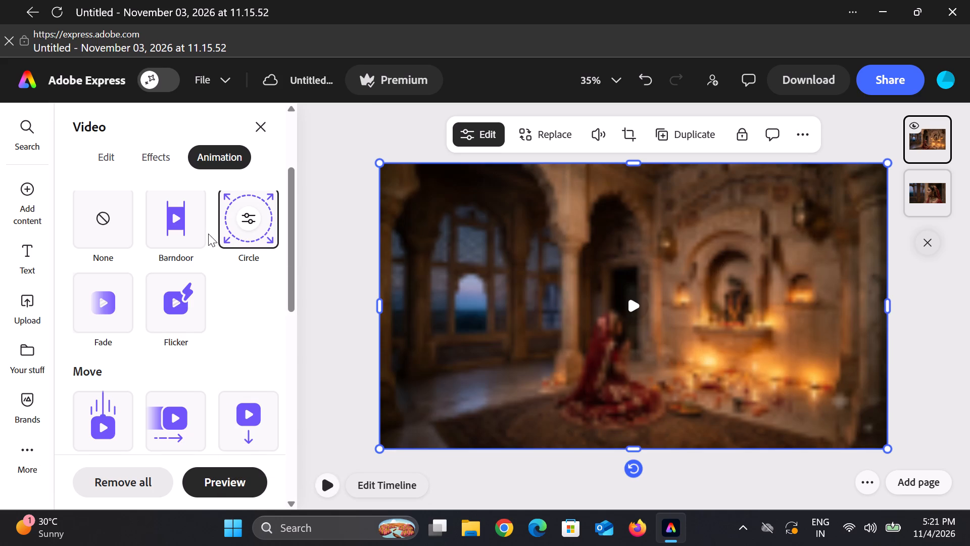
left_click(183, 231)
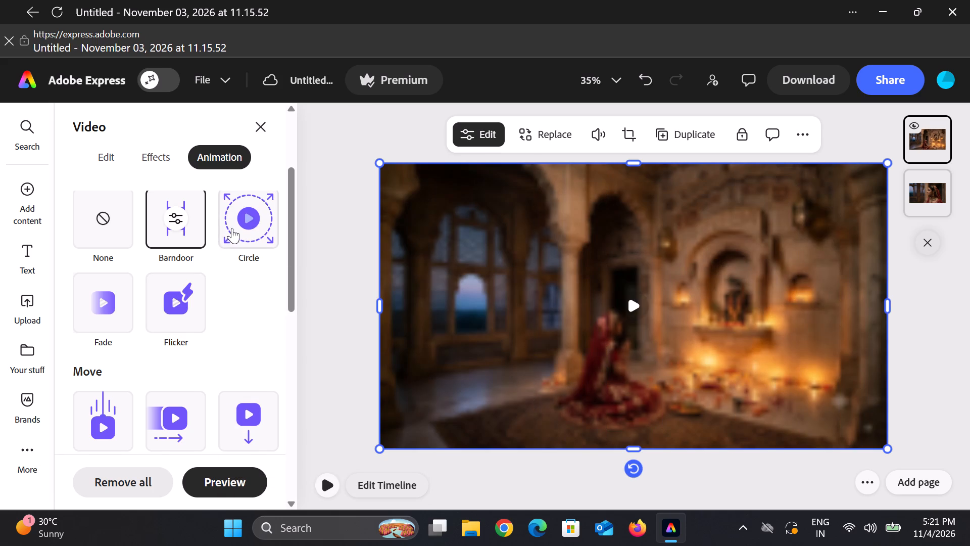
left_click(236, 228)
scroll(124, 334, "down", 6)
left_click(174, 374)
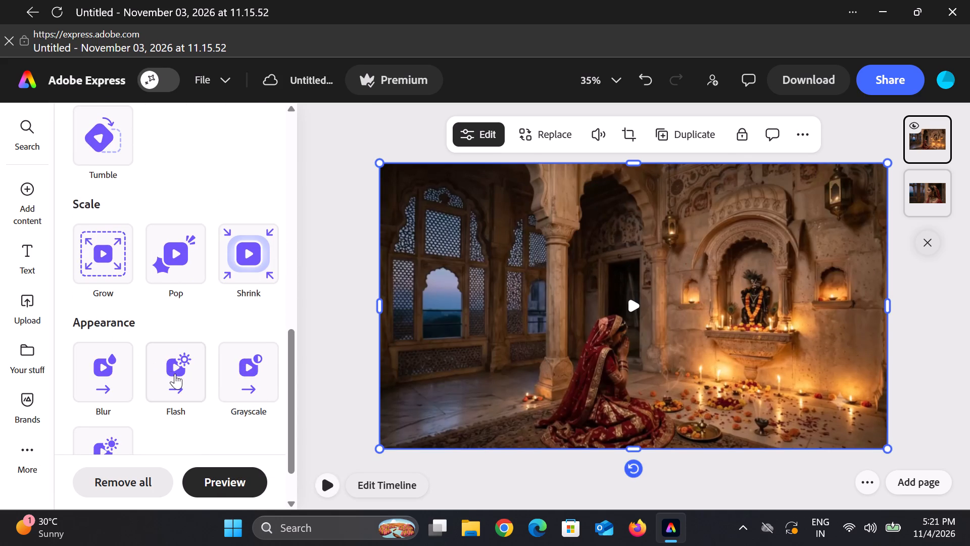
left_click(99, 375)
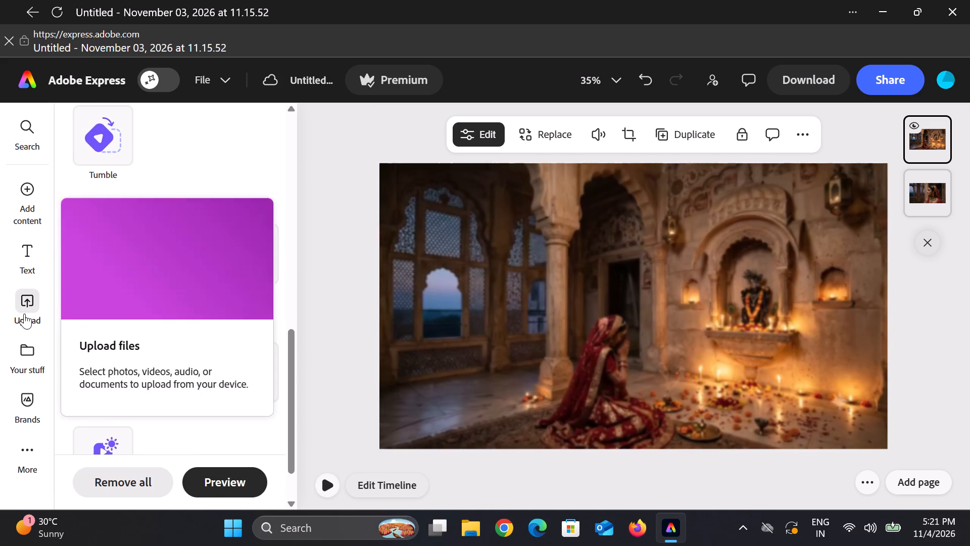
Add the uploaded clip of hands grinding wood on a stone to the page as a new layer.
left_click(24, 314)
left_click(133, 164)
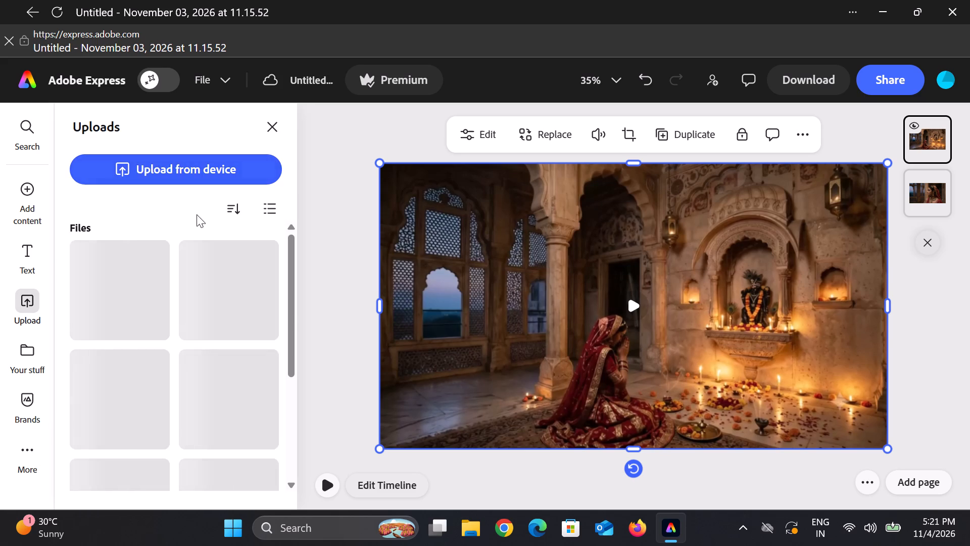
scroll(210, 302, "down", 2)
scroll(214, 297, "up", 2)
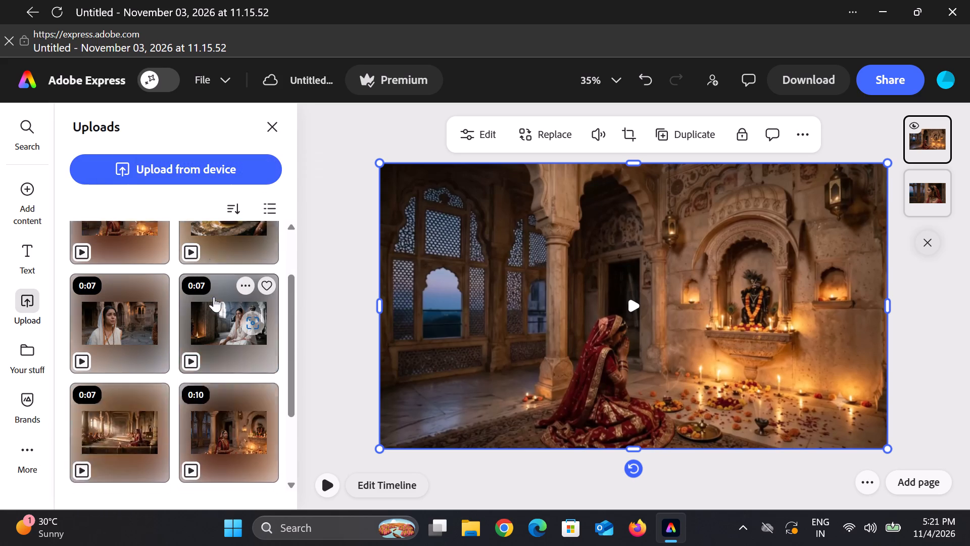
left_click(213, 292)
Try the Grow, Pop and Shrink animations on the hand-grinding clip and settle on Shutter.
scroll(464, 319, "down", 3)
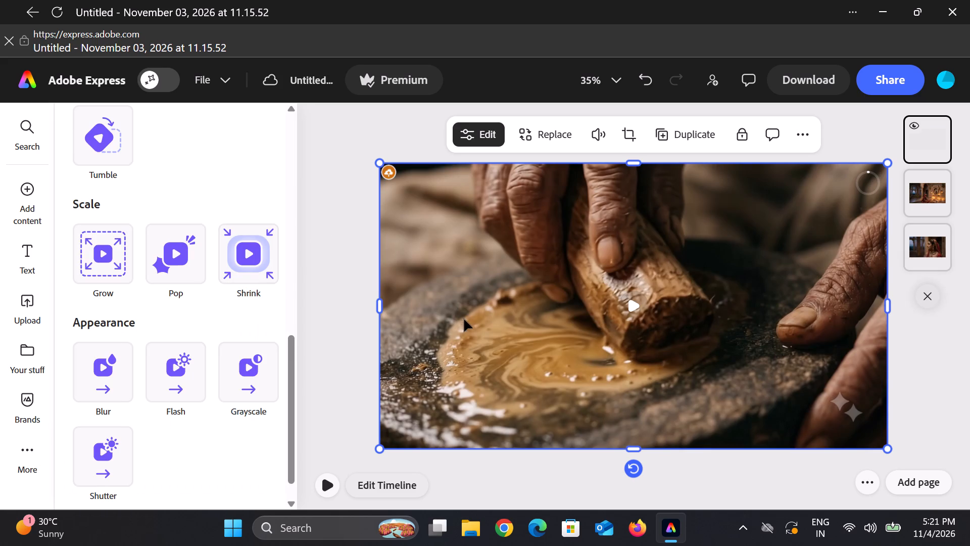
scroll(464, 320, "down", 1)
scroll(737, 347, "down", 3)
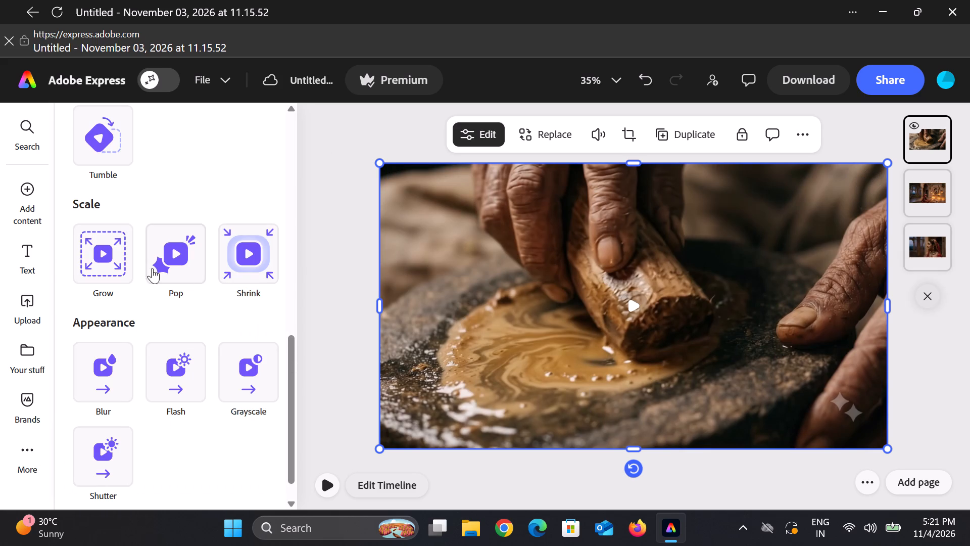
left_click(130, 261)
left_click(181, 259)
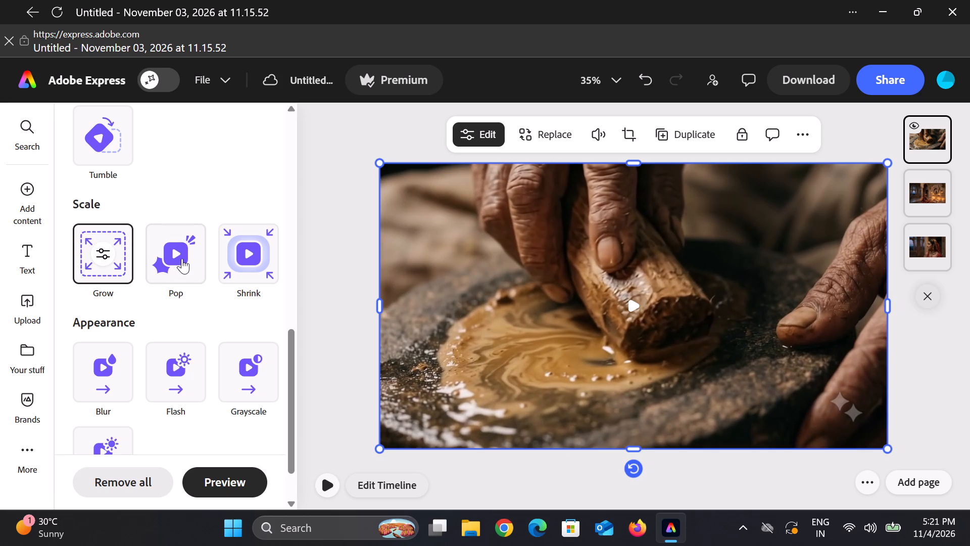
left_click(270, 271)
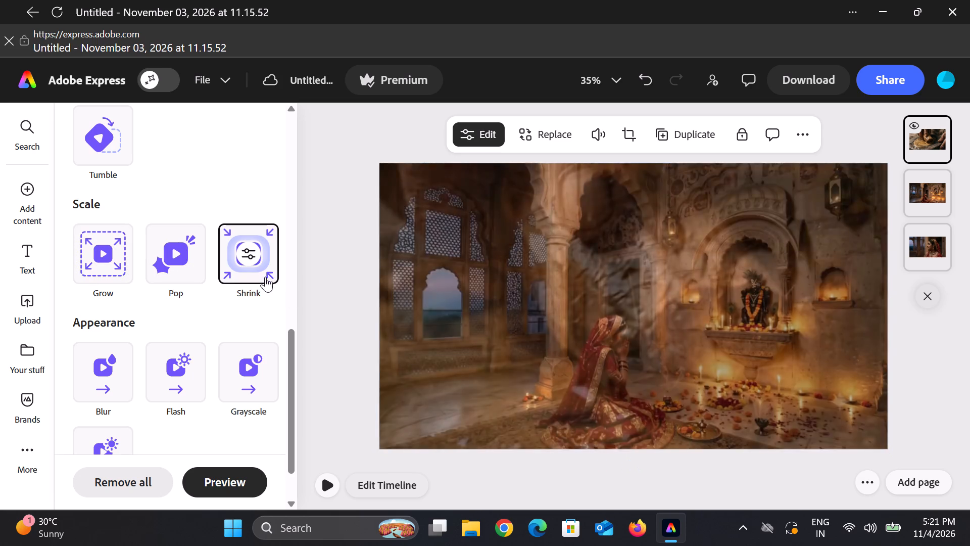
scroll(213, 390, "down", 5)
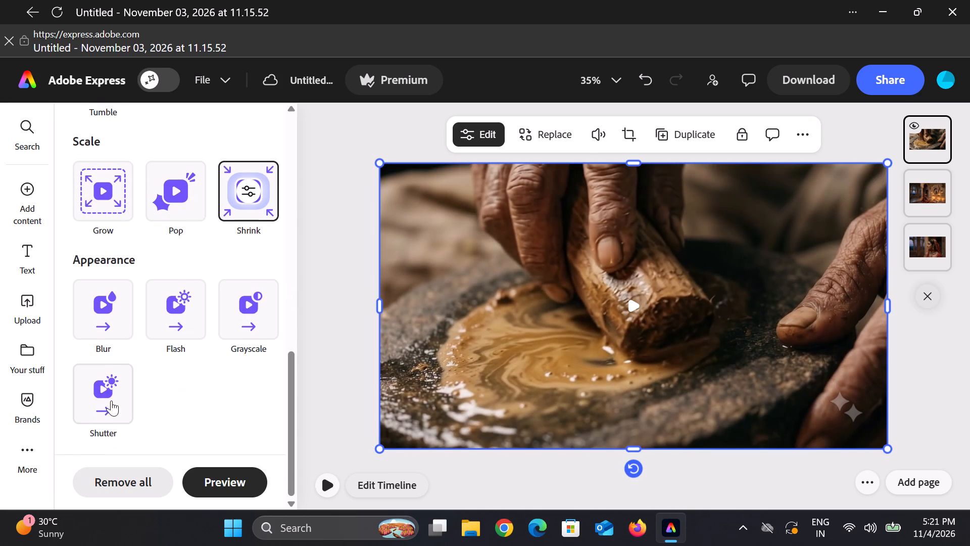
left_click(100, 413)
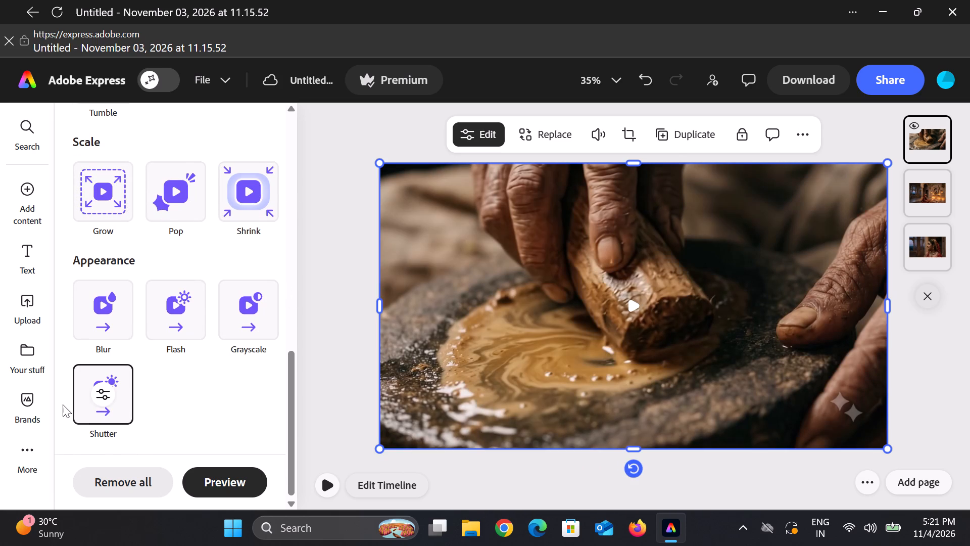
left_click(62, 404)
left_click(89, 402)
left_click(109, 404)
left_click(114, 404)
left_click(488, 322)
scroll(547, 388, "down", 7)
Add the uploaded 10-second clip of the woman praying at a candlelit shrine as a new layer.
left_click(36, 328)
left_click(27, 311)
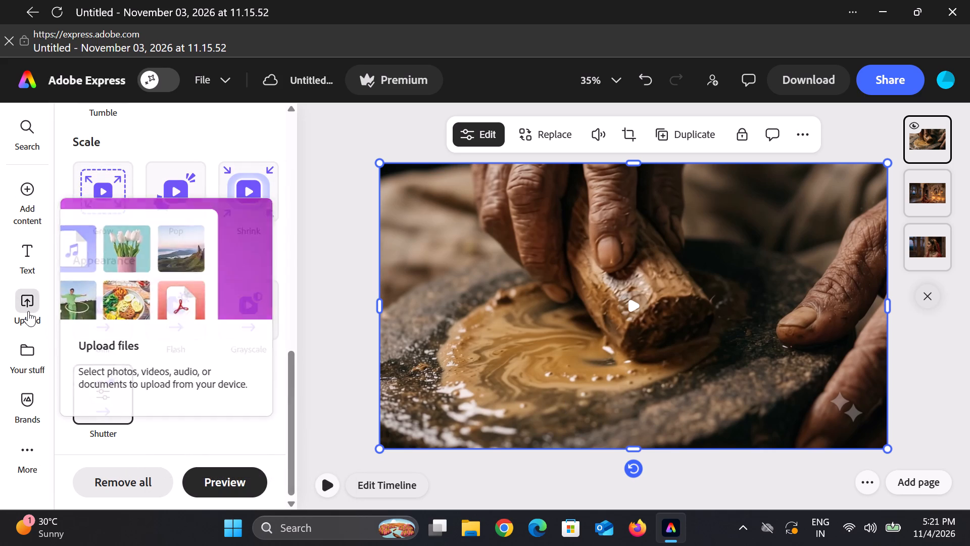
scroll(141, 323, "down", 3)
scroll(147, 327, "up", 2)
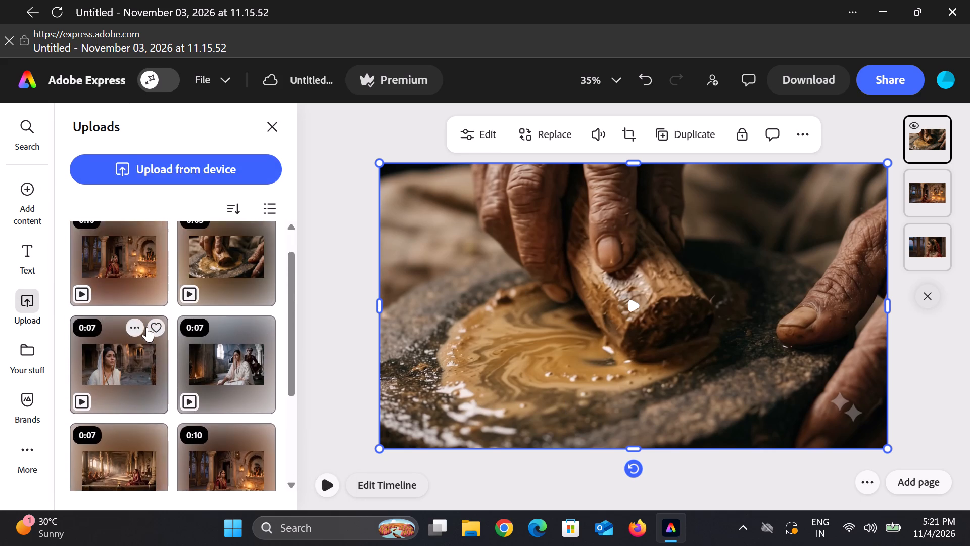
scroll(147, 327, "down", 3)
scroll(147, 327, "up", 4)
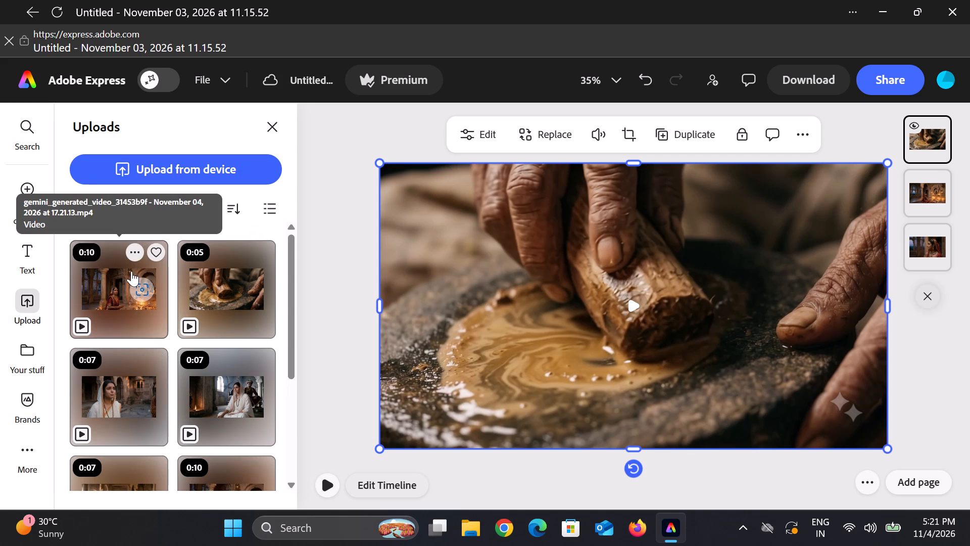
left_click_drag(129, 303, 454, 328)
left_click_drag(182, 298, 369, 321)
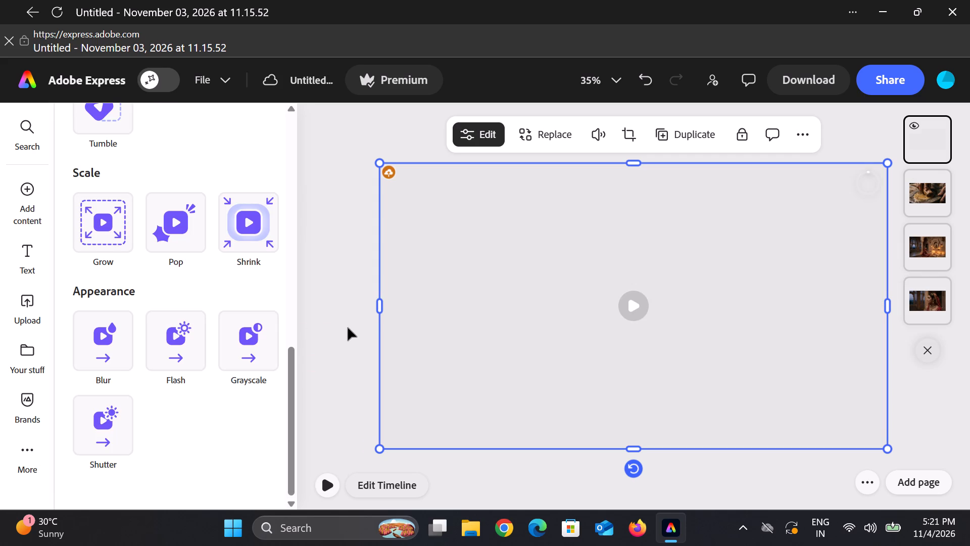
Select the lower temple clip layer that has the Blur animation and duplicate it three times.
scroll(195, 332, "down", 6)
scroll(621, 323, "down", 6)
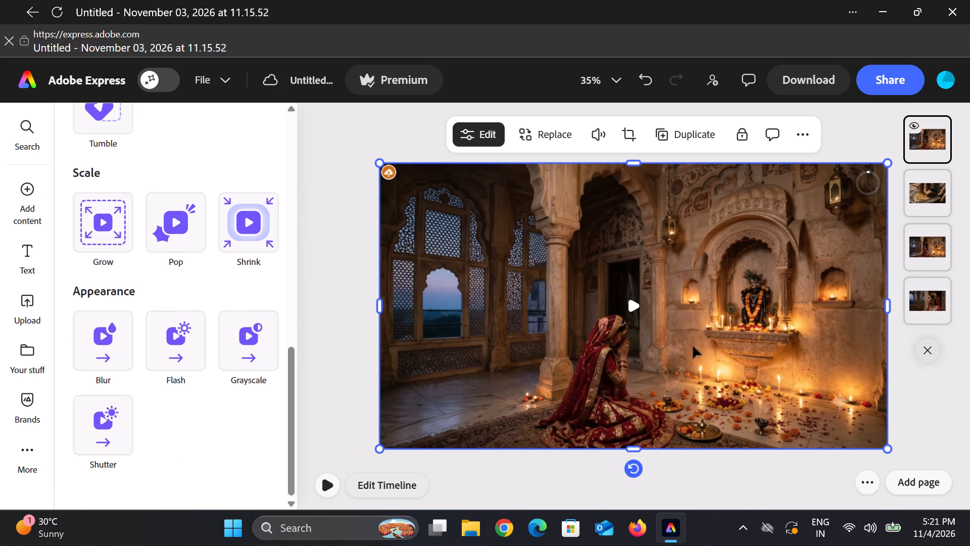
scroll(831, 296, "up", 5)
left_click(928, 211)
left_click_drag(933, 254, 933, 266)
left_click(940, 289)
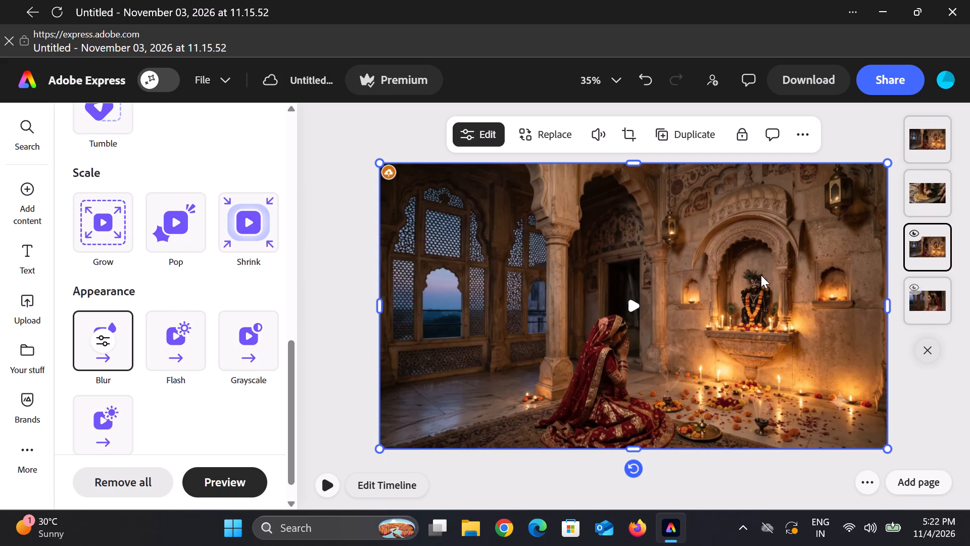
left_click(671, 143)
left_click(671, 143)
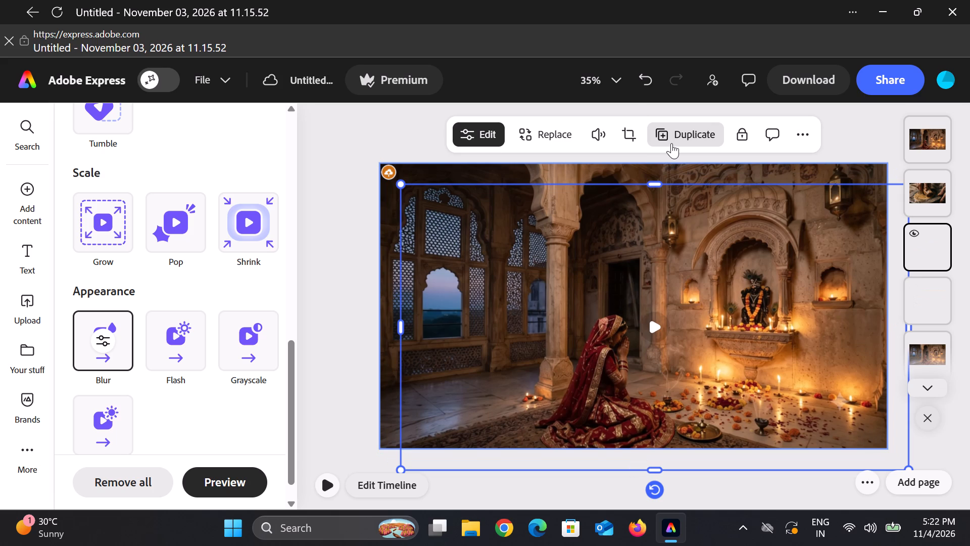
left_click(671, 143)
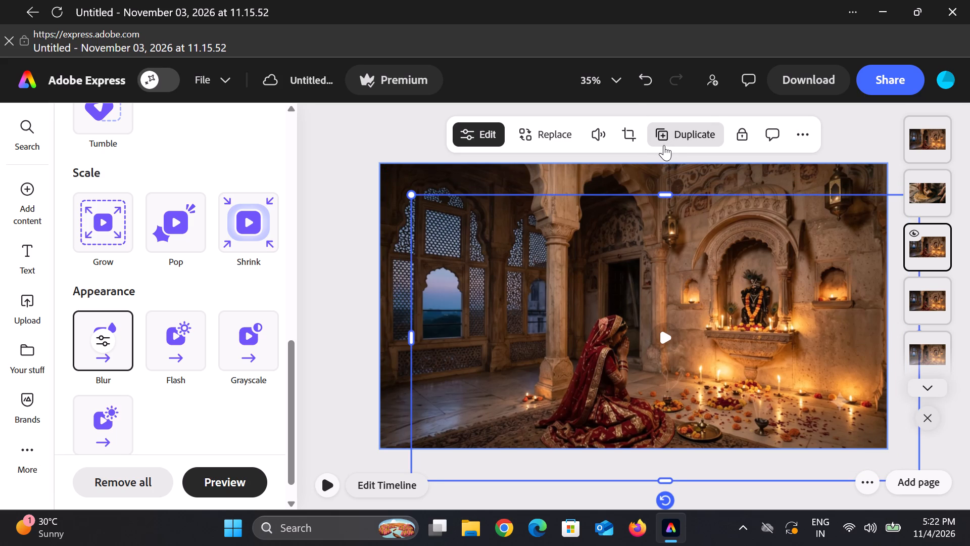
Undo the duplicates, added clip layers and animations all the way back to the single starting clip.
key("ctrl+z")
key("ctrl+z")
key("ctrl+z")
key("ctrl+z")
key("ctrl+z")
key("ctrl+z")
key("ctrl+z")
key("ctrl+z")
key("ctrl+z")
key("ctrl+z")
key("ctrl+z")
key("ctrl+z")
key("ctrl+z")
key("ctrl+z")
key("ctrl+z")
key("ctrl+z")
key("ctrl+z")
key("ctrl+z")
key("ctrl+z")
key("ctrl+z")
key("ctrl+z")
key("ctrl+z")
key("ctrl+z")
key("ctrl+z")
key("ctrl+z")
key("ctrl+z")
key("ctrl+z")
key("ctrl+z")
key("ctrl+z")
key("ctrl+z")
key("ctrl+z")
key("ctrl+z")
key("ctrl+z")
key("ctrl+z")
key("ctrl+z")
key("ctrl+z")
key("ctrl+z")
key("ctrl+z")
key("ctrl+z")
key("ctrl+z")
key("ctrl+z")
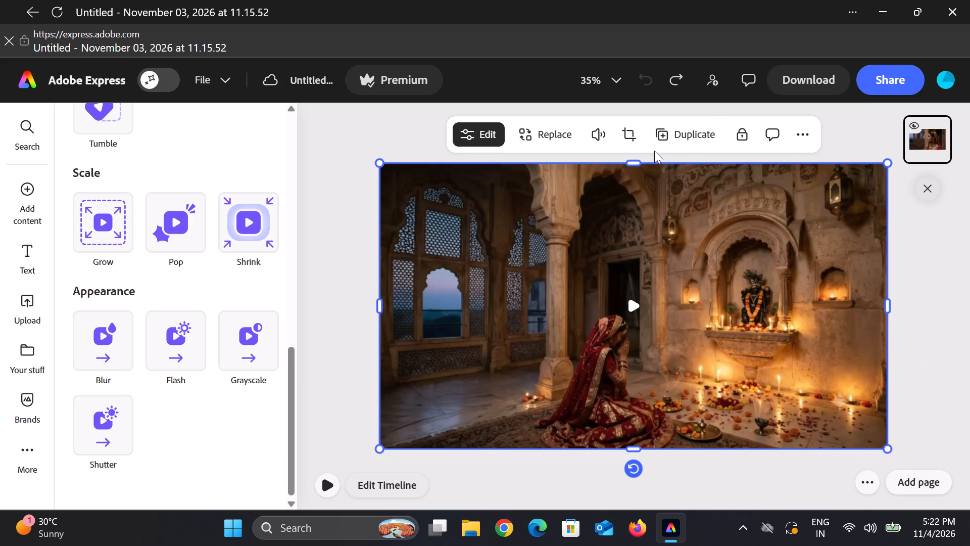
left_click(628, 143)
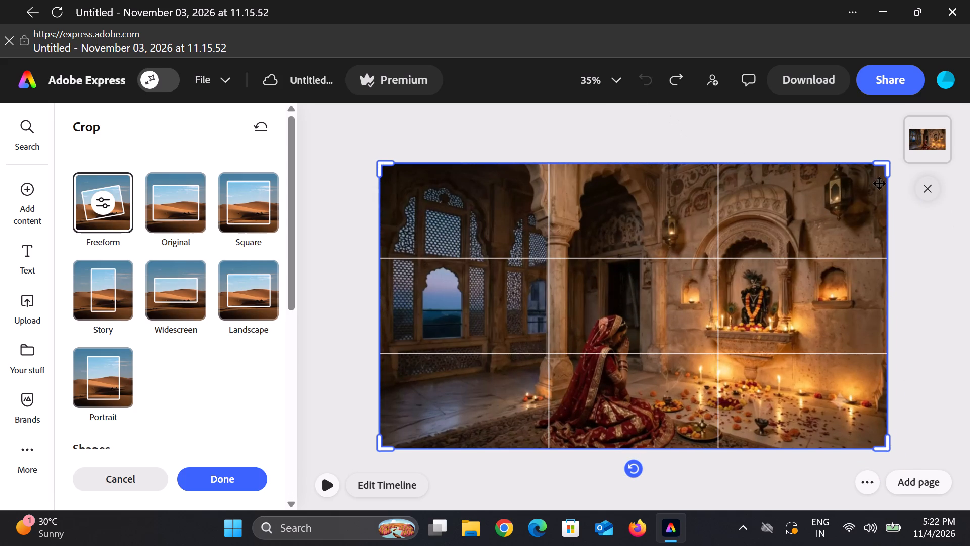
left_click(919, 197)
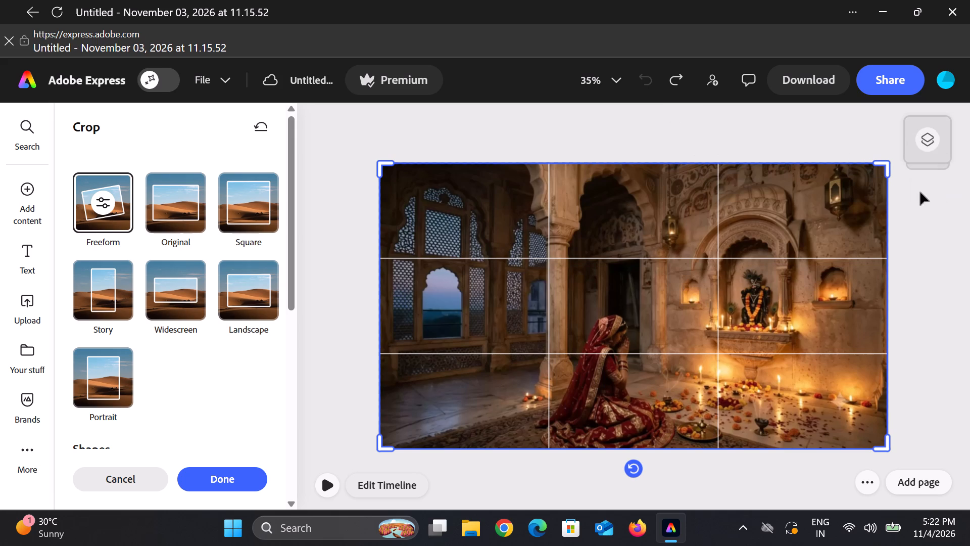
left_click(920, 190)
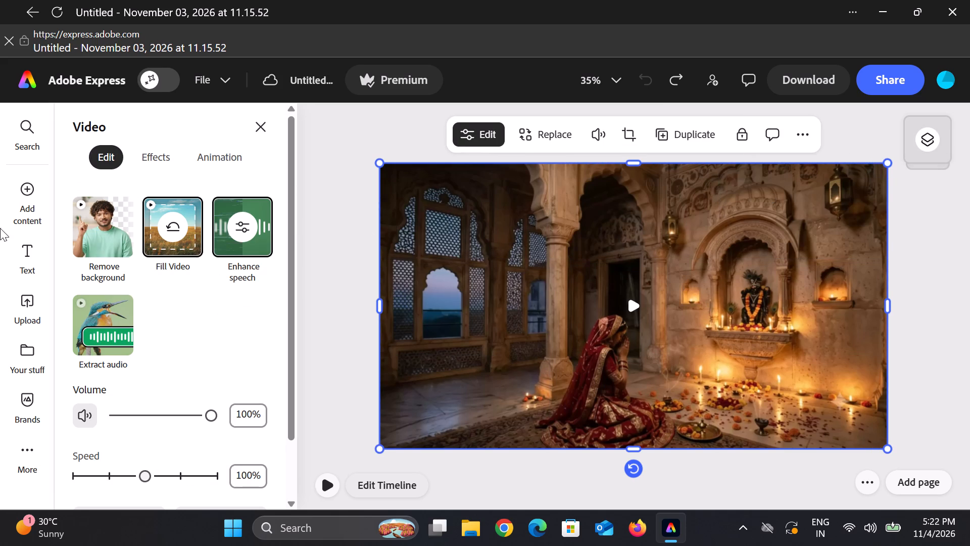
Turn off Fill Video for the praying-woman clip and look over its Enhance speech settings.
left_click(175, 229)
left_click(257, 222)
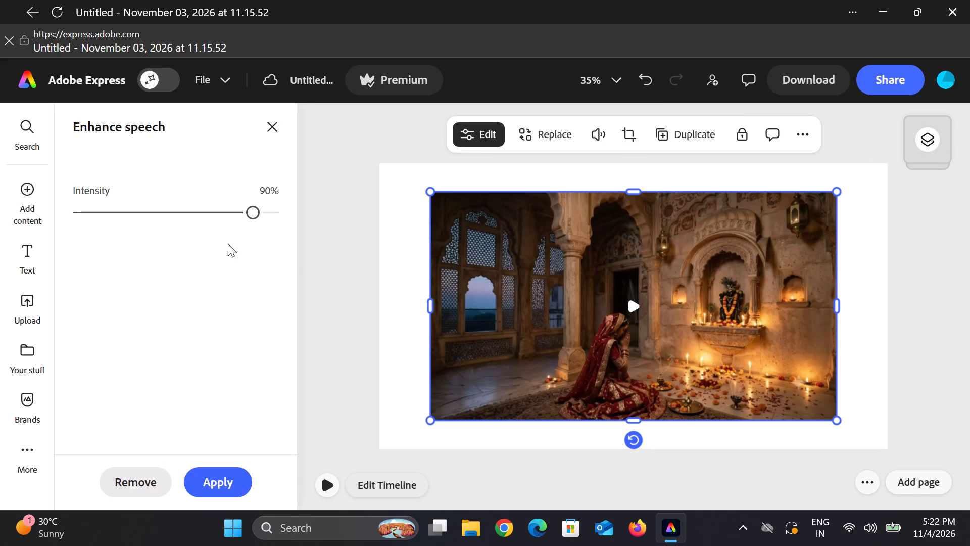
scroll(158, 275, "down", 4)
left_click(281, 137)
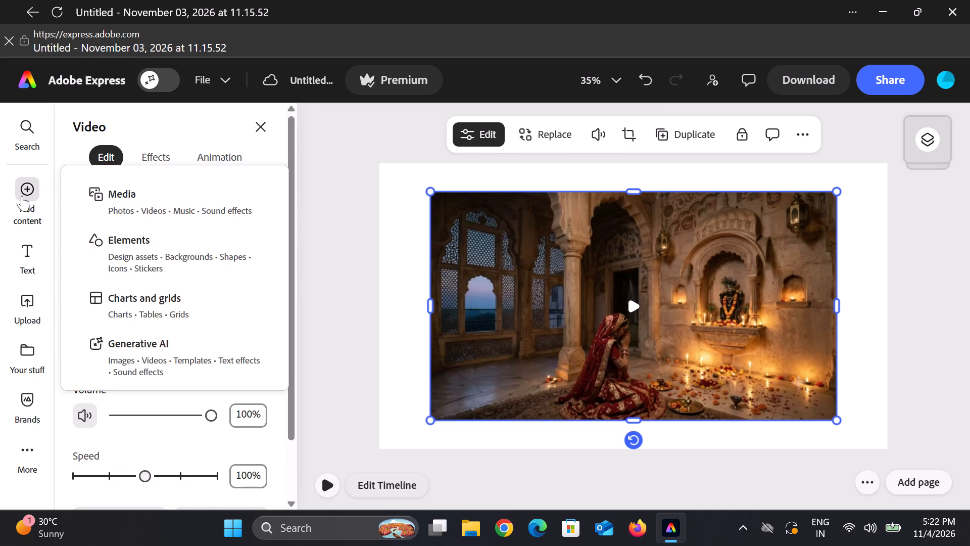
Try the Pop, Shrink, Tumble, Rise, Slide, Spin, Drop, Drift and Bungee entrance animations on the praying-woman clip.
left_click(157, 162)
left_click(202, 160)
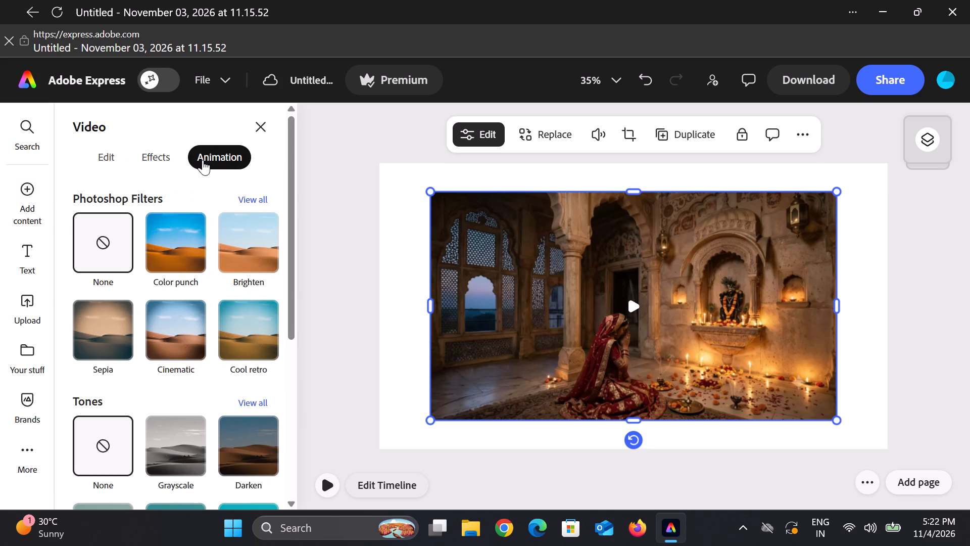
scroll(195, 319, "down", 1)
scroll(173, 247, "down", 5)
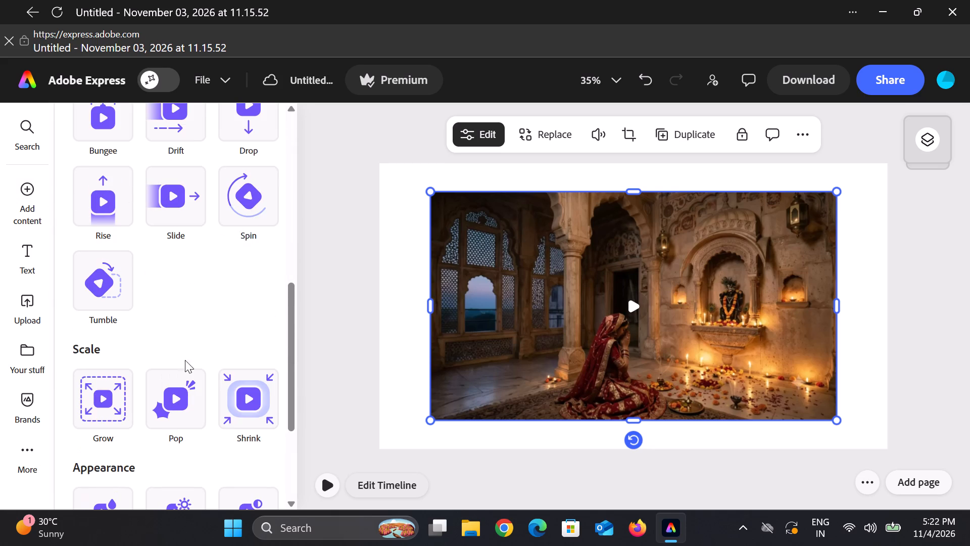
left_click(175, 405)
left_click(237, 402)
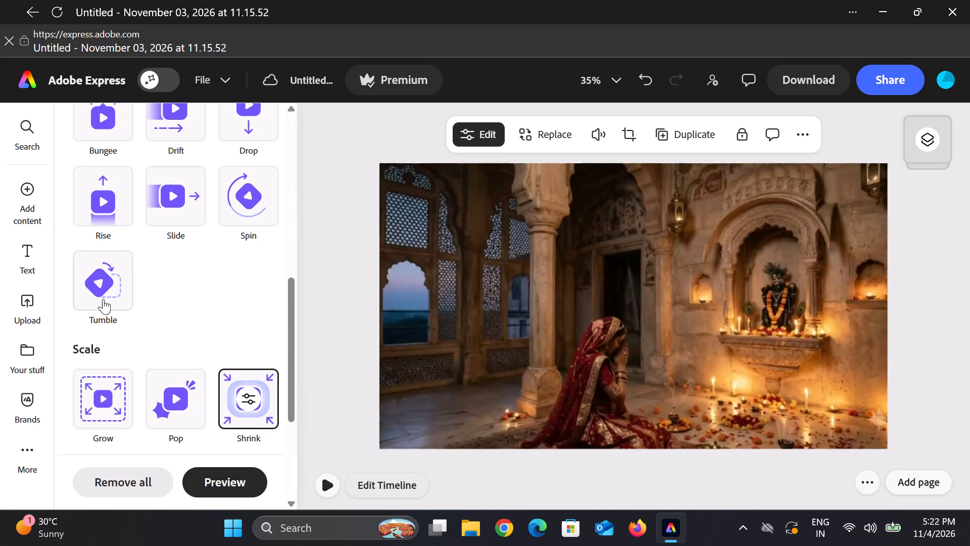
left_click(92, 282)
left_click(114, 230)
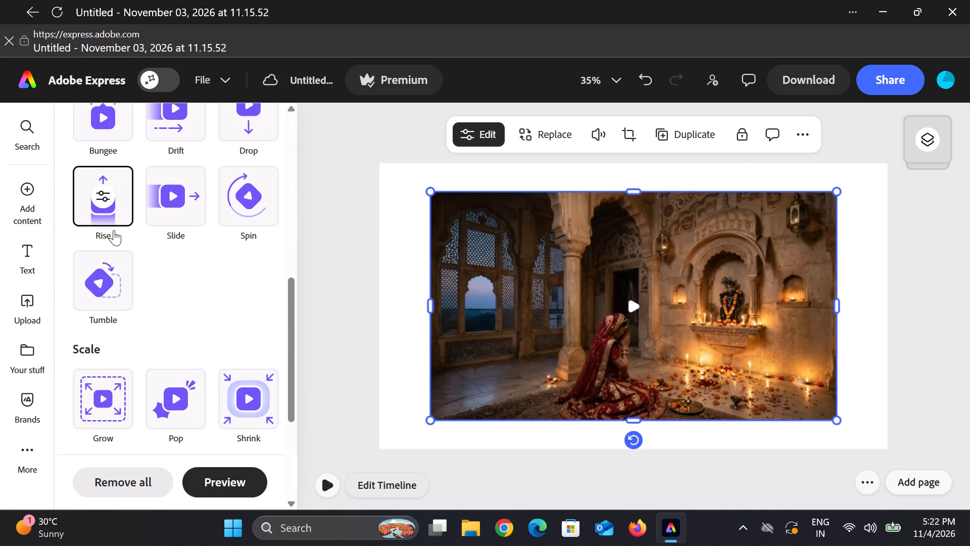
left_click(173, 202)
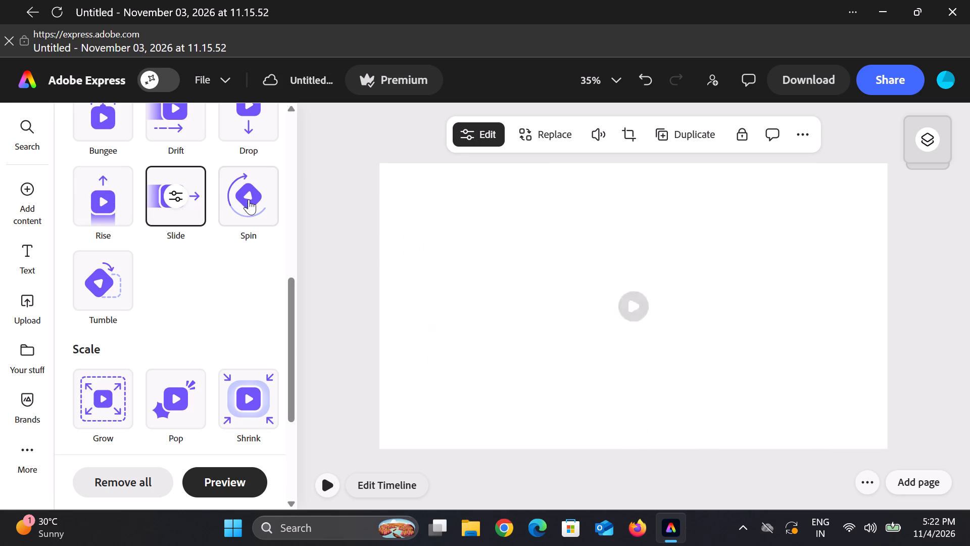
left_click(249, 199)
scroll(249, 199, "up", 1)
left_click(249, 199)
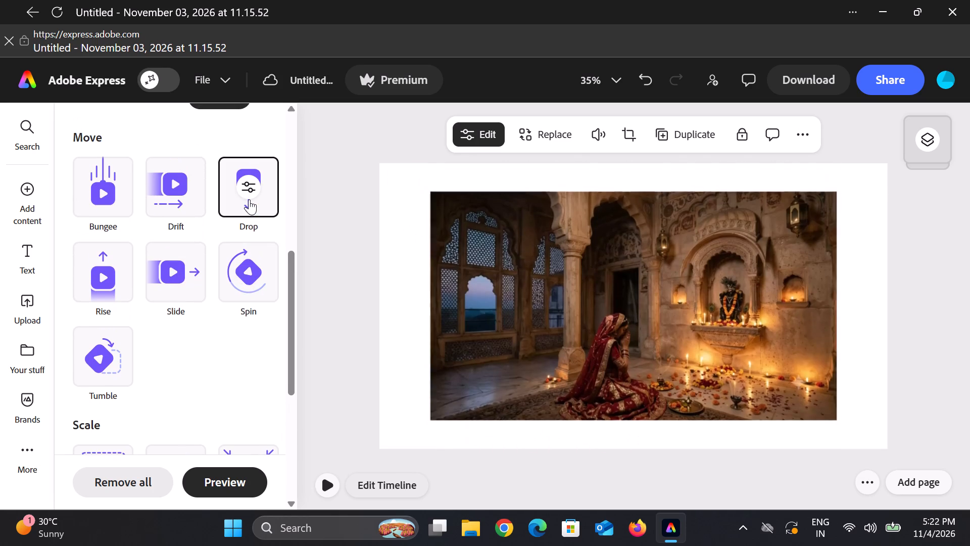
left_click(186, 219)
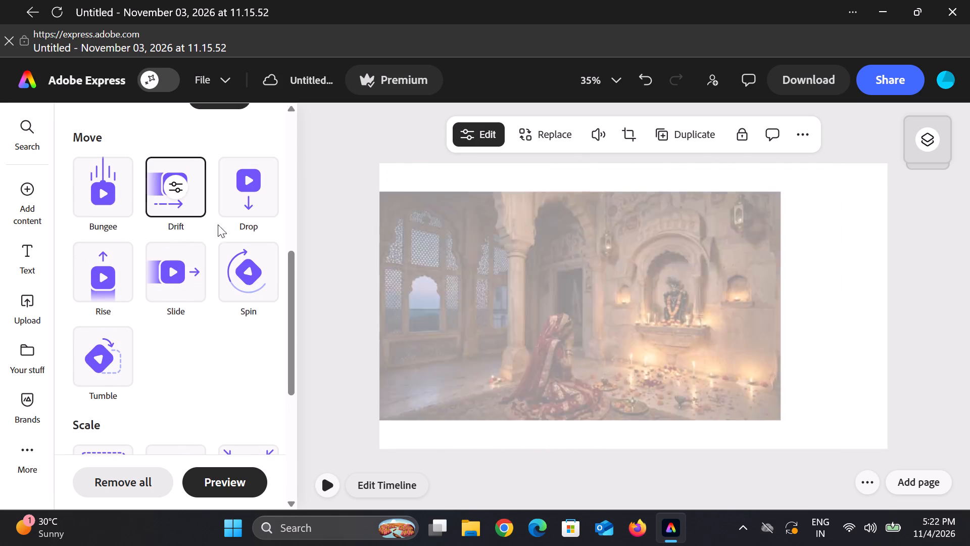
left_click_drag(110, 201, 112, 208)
Try the Flicker, Fade and Barndoor entrance animations on the clip and settle on Circle.
scroll(126, 208, "up", 3)
left_click(148, 208)
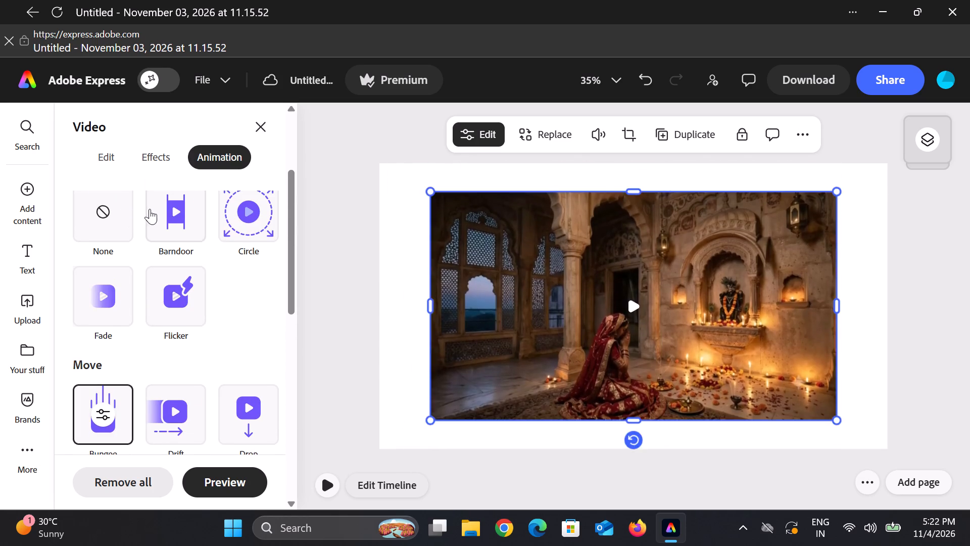
left_click(230, 214)
left_click(177, 326)
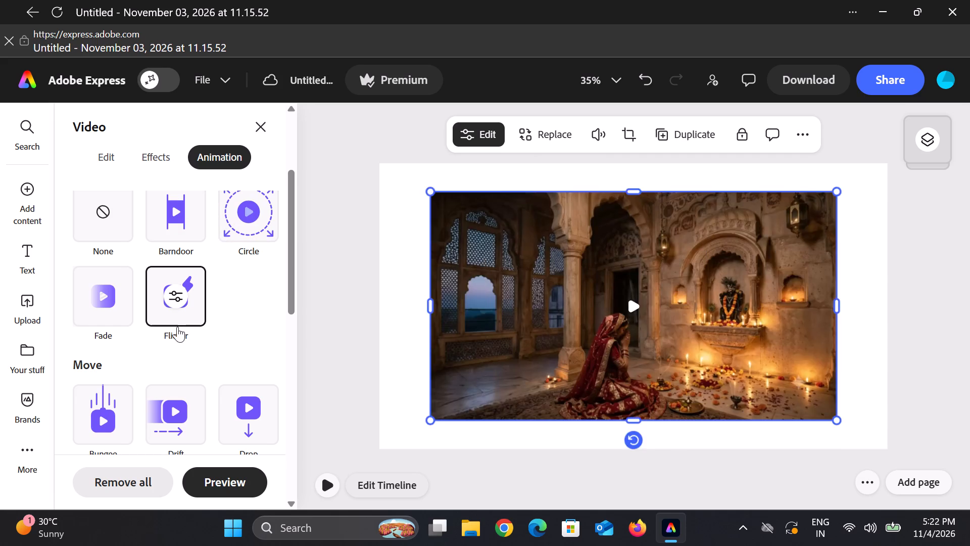
left_click(101, 291)
scroll(171, 296, "up", 3)
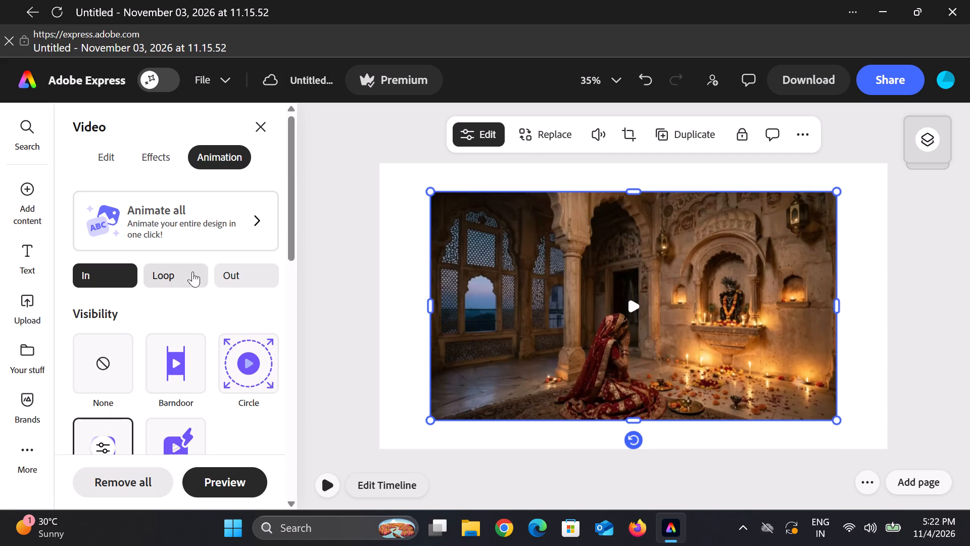
left_click(168, 356)
left_click(242, 362)
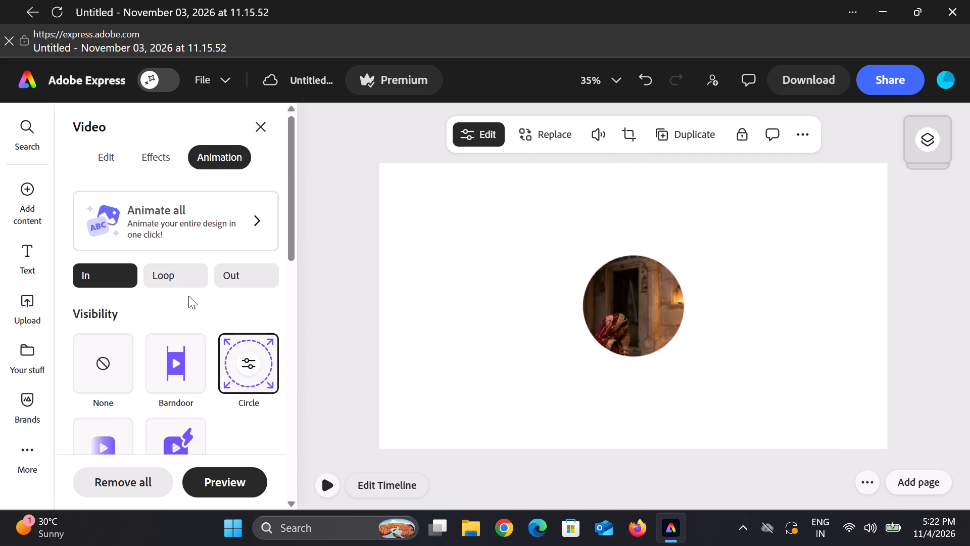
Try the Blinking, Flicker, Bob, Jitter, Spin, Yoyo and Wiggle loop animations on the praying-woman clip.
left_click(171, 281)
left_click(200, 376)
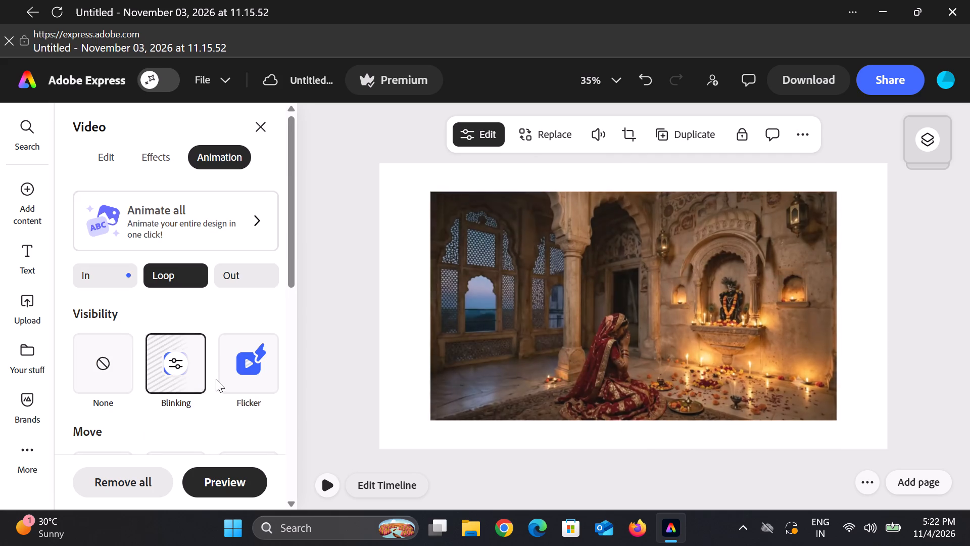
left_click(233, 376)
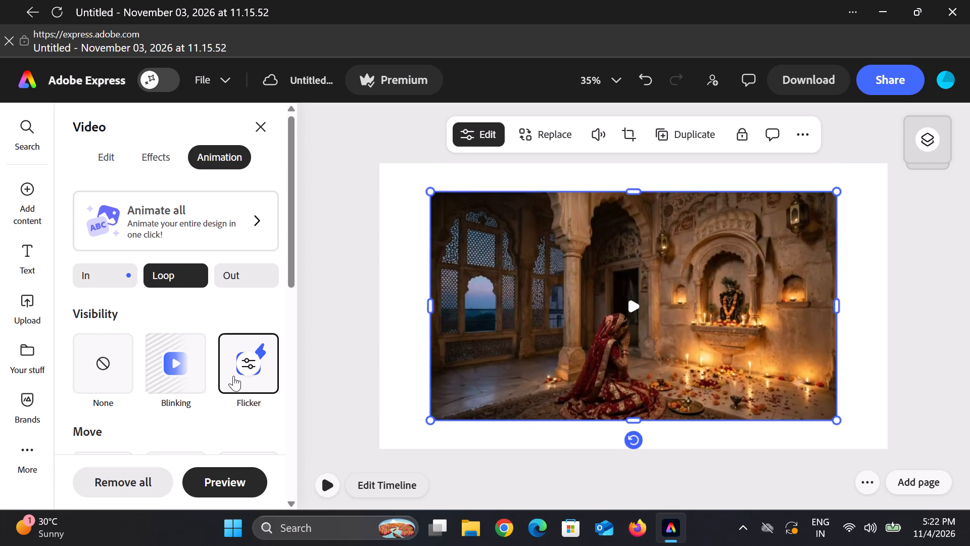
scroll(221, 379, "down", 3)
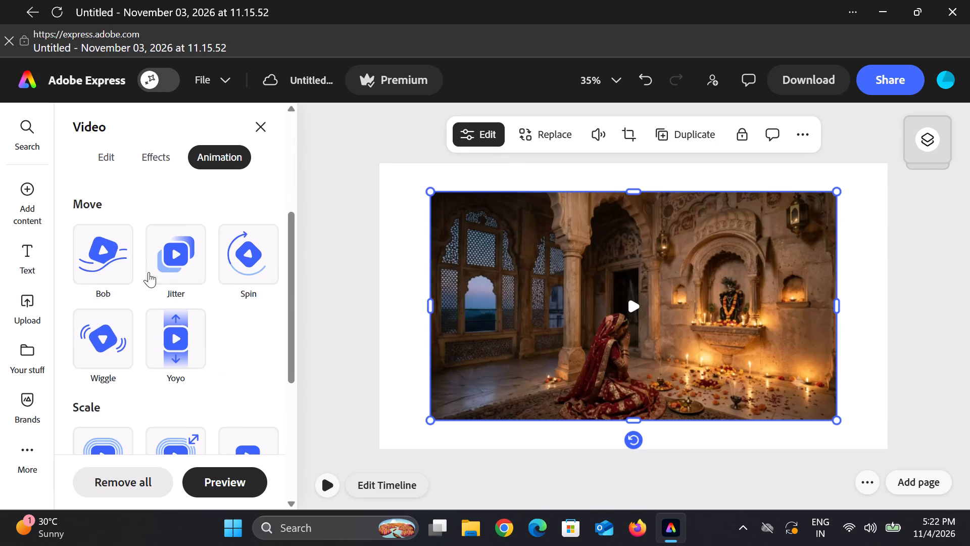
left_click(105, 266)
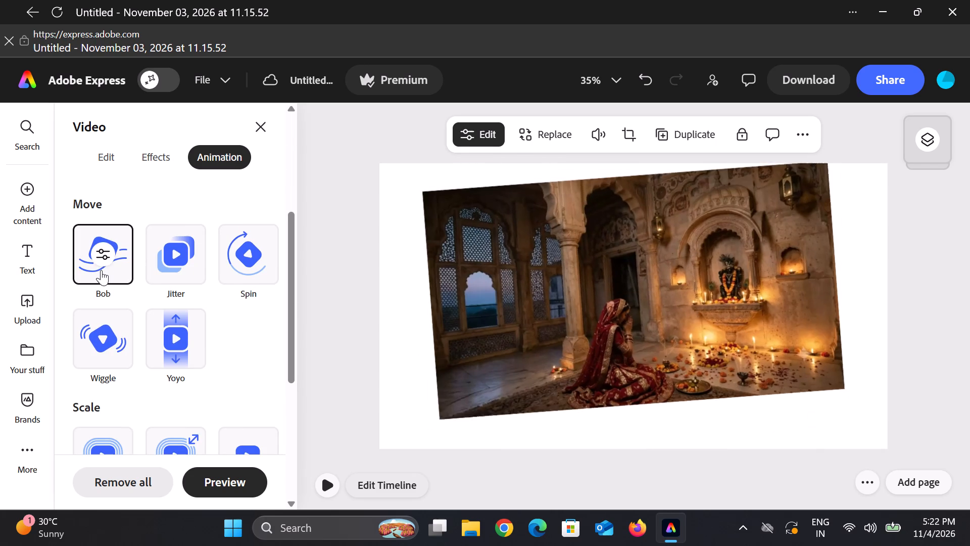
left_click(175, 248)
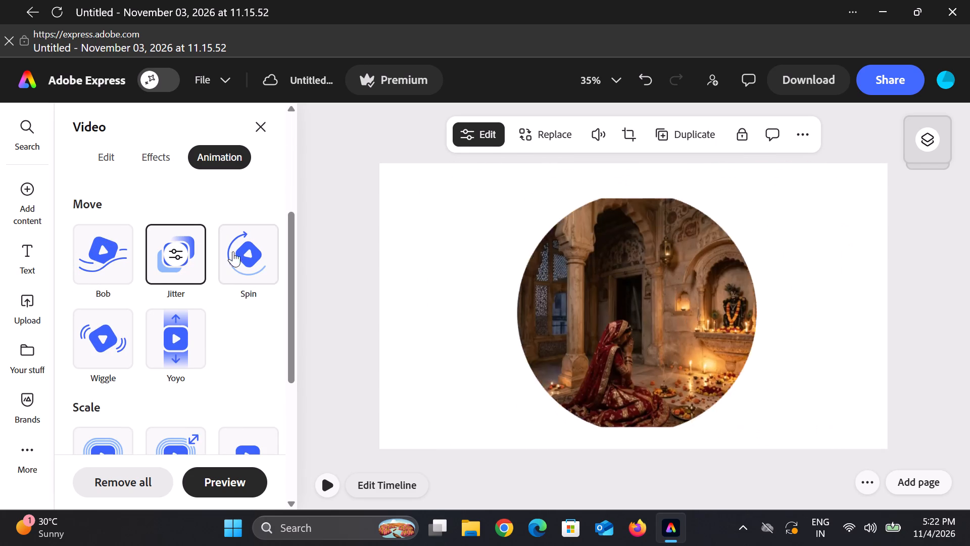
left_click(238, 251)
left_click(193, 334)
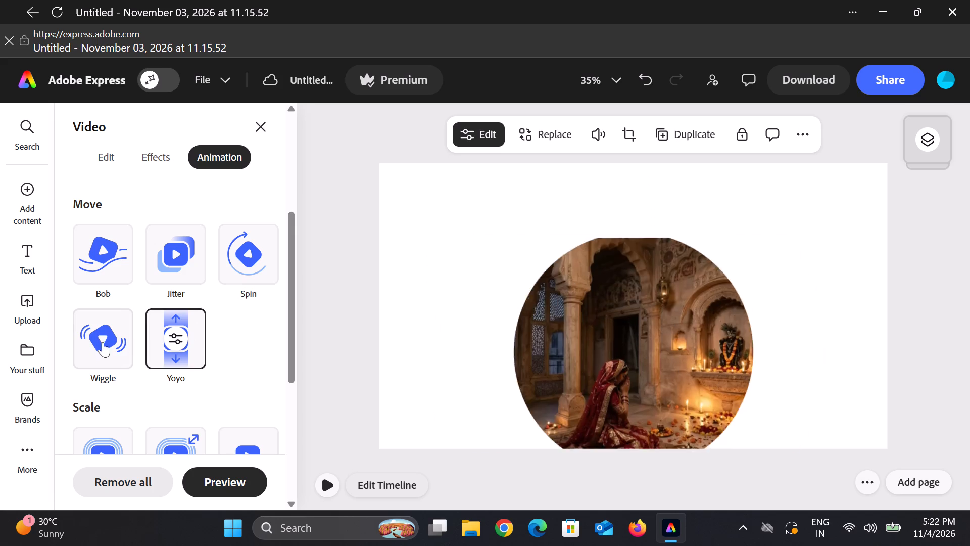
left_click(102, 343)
Try the Breathe, Pulse, Zoom In, Zoom Out and Blur loop animations on the clip and settle on Turbulence.
scroll(151, 350, "down", 2)
left_click(114, 317)
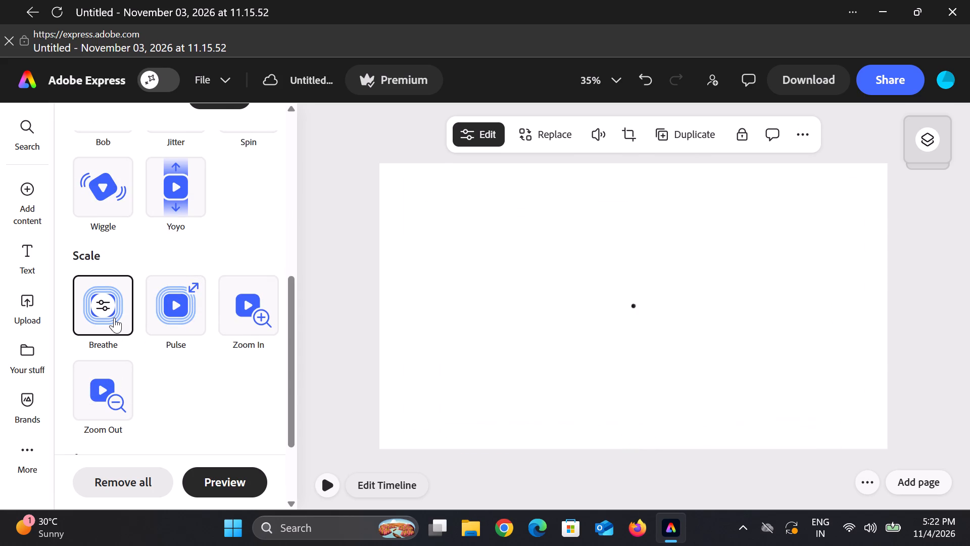
left_click(182, 302)
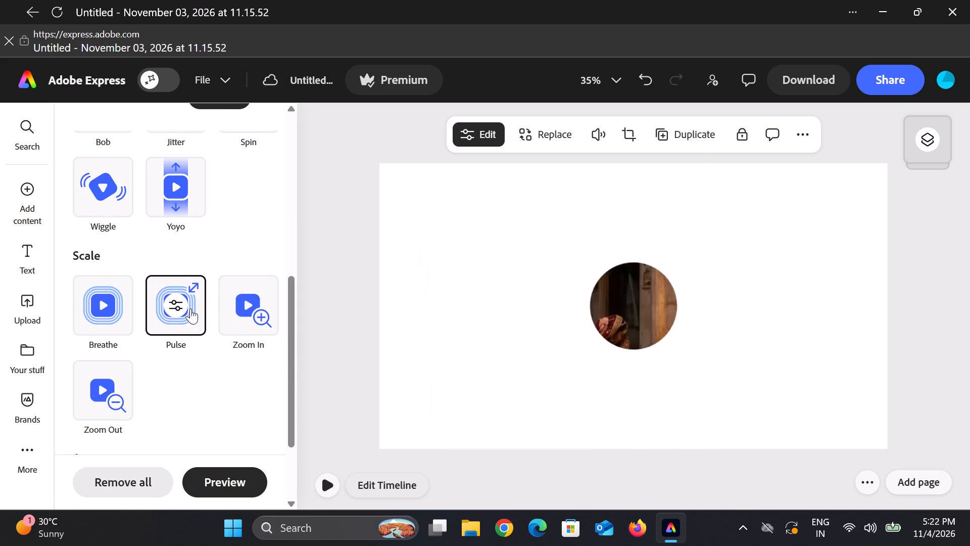
left_click(264, 315)
scroll(254, 327, "down", 3)
left_click(122, 295)
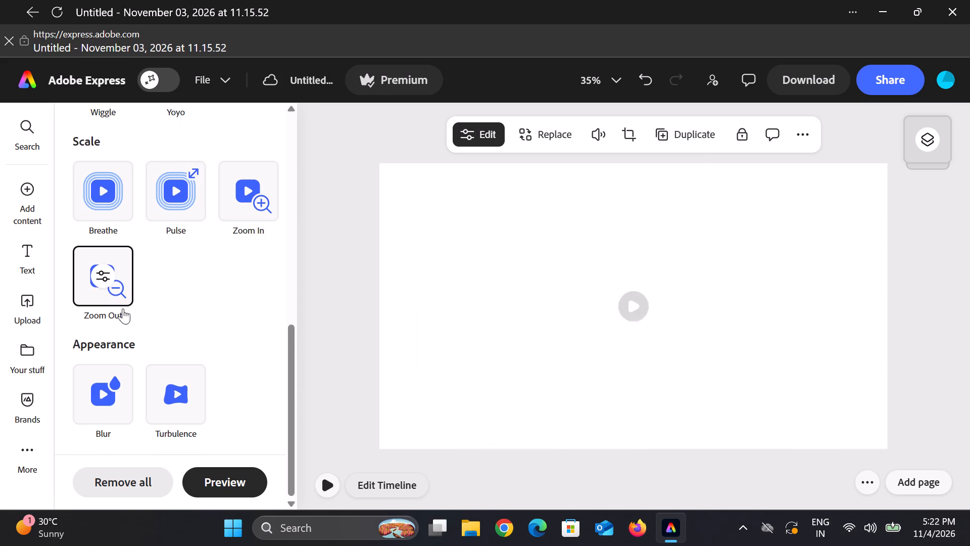
left_click(119, 383)
left_click(198, 399)
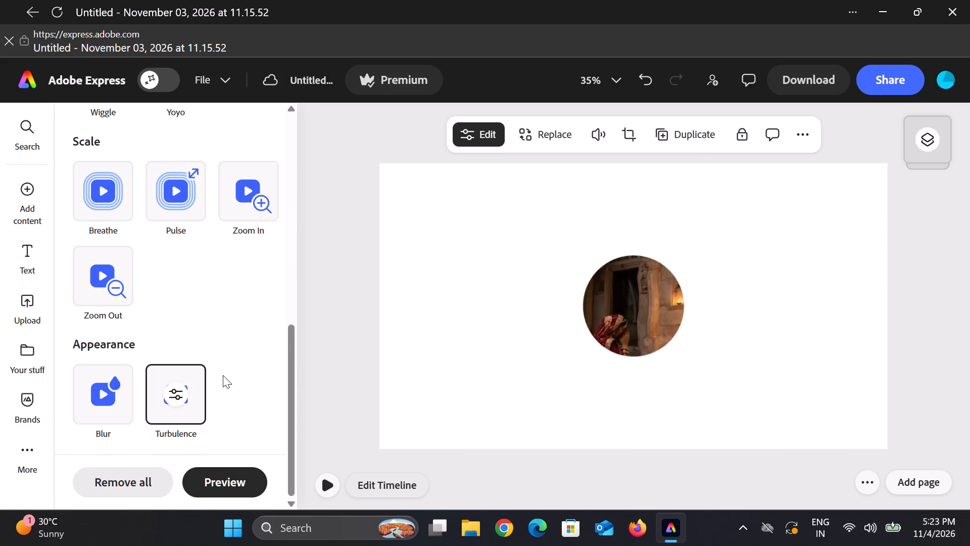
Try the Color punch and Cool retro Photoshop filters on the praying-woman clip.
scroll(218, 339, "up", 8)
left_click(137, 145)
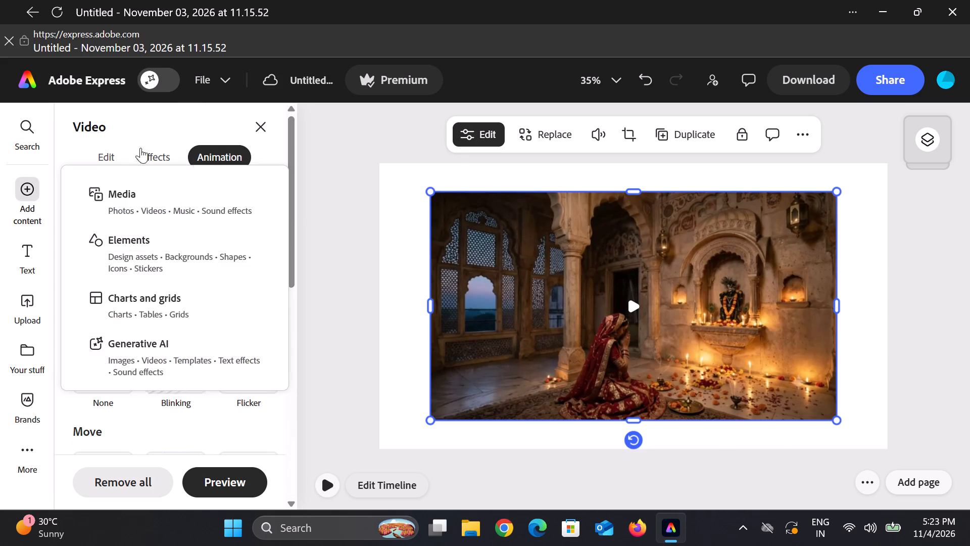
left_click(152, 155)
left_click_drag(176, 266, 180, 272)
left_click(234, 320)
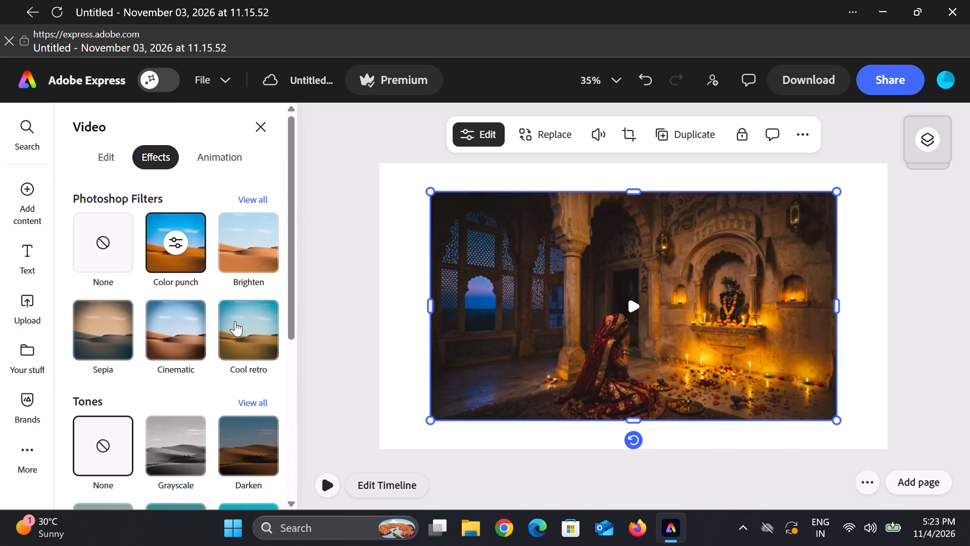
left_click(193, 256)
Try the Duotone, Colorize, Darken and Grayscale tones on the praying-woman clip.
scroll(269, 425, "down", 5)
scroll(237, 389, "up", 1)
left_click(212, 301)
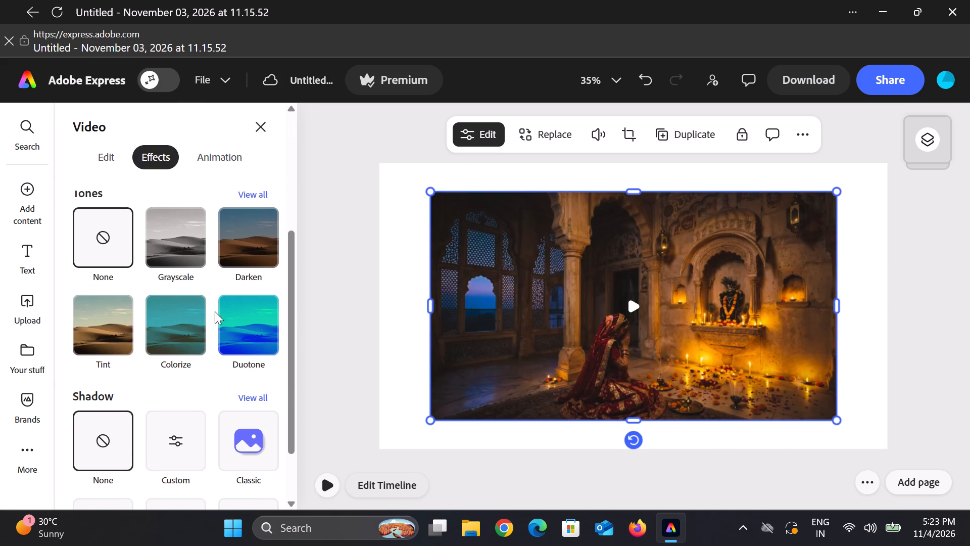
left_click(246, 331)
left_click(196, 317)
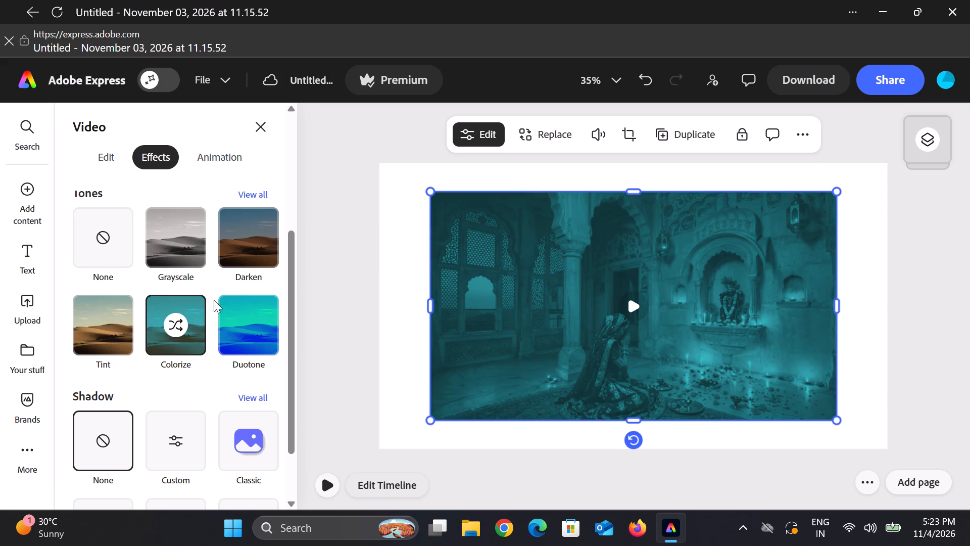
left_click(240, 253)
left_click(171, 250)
Compare the Cool retro and Cinematic filters on the praying-woman clip and settle on Cinematic.
scroll(155, 253, "up", 2)
left_click(183, 292)
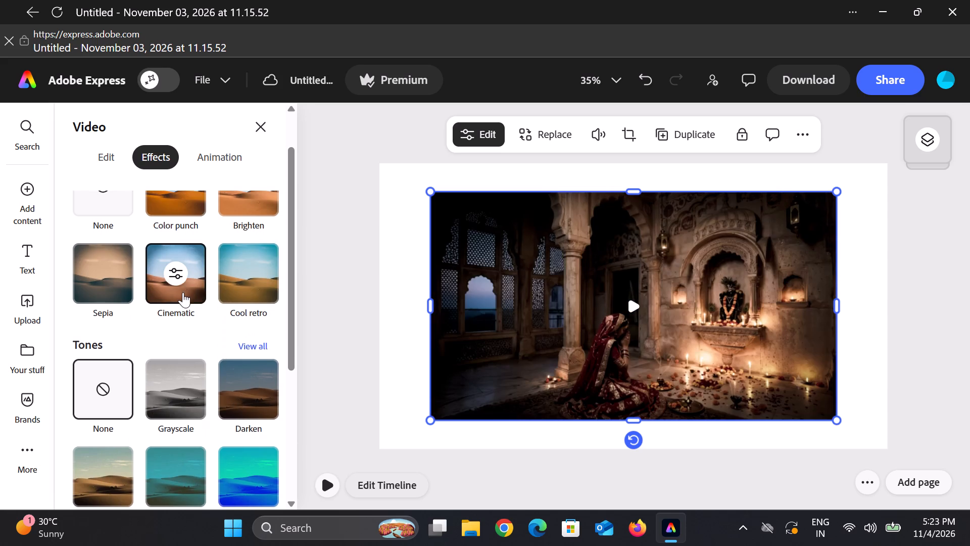
left_click(280, 287)
left_click(245, 269)
left_click(180, 270)
scroll(591, 270, "down", 5)
Play the praying-woman clip and preview it on the canvas at 50% and 10% zoom.
left_click(629, 303)
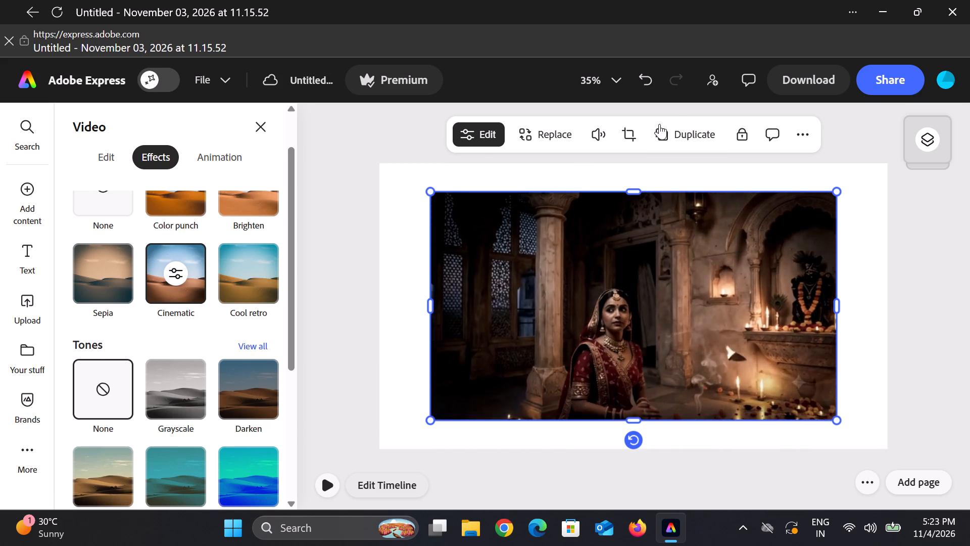
left_click(602, 79)
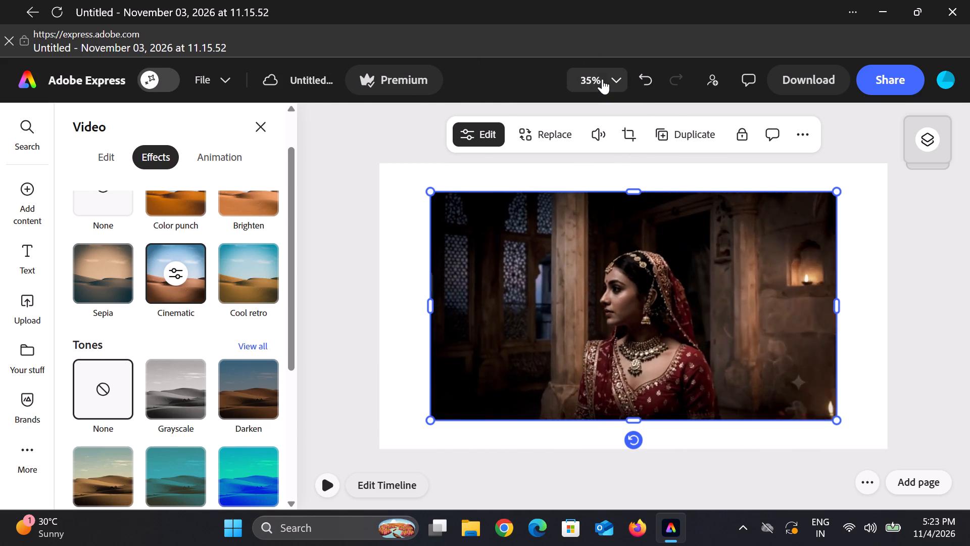
left_click(525, 173)
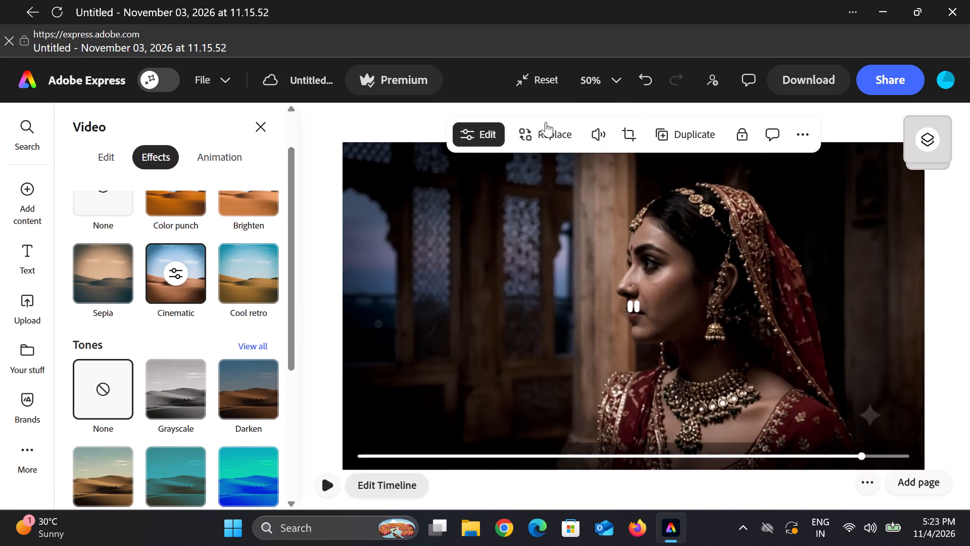
left_click(586, 73)
left_click(510, 116)
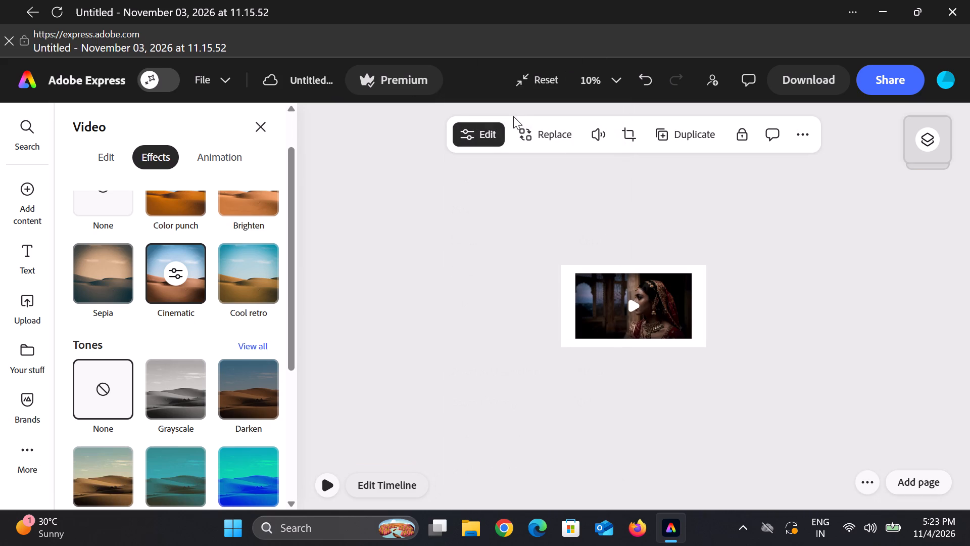
left_click(586, 84)
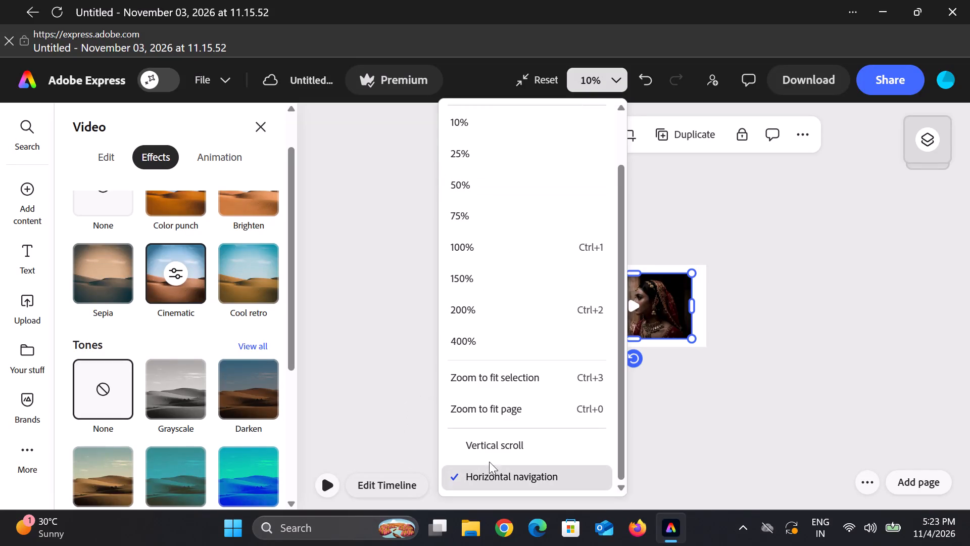
Open the video's timeline for editing and play the first page.
left_click(866, 478)
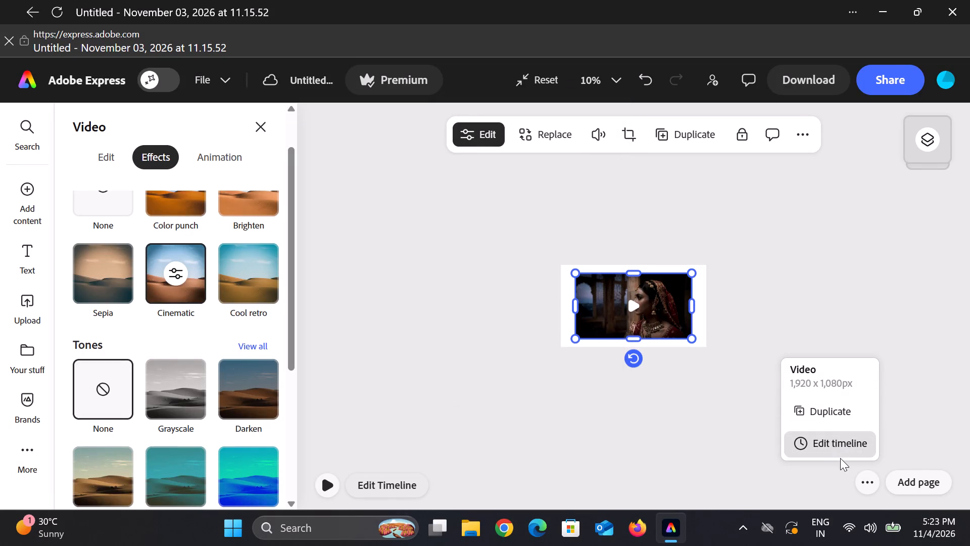
left_click(847, 447)
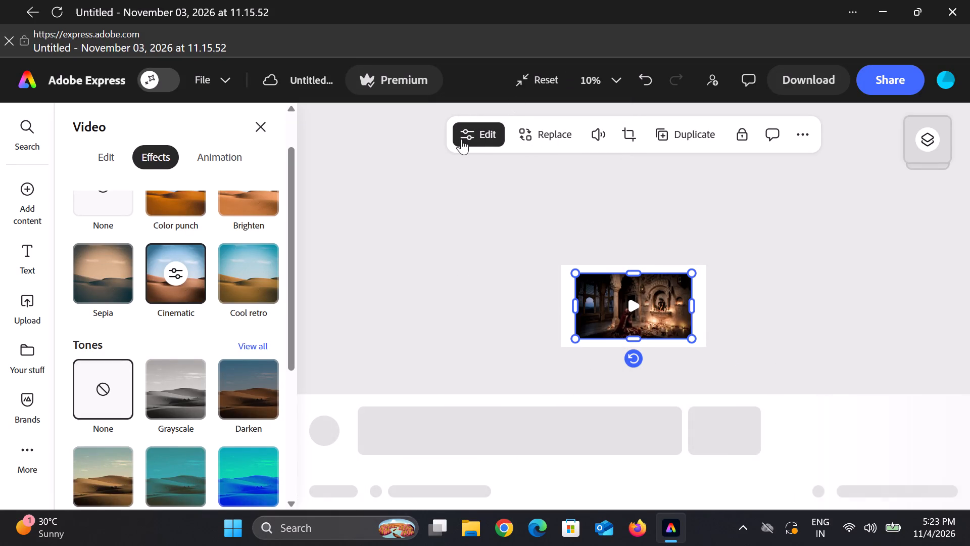
left_click(627, 347)
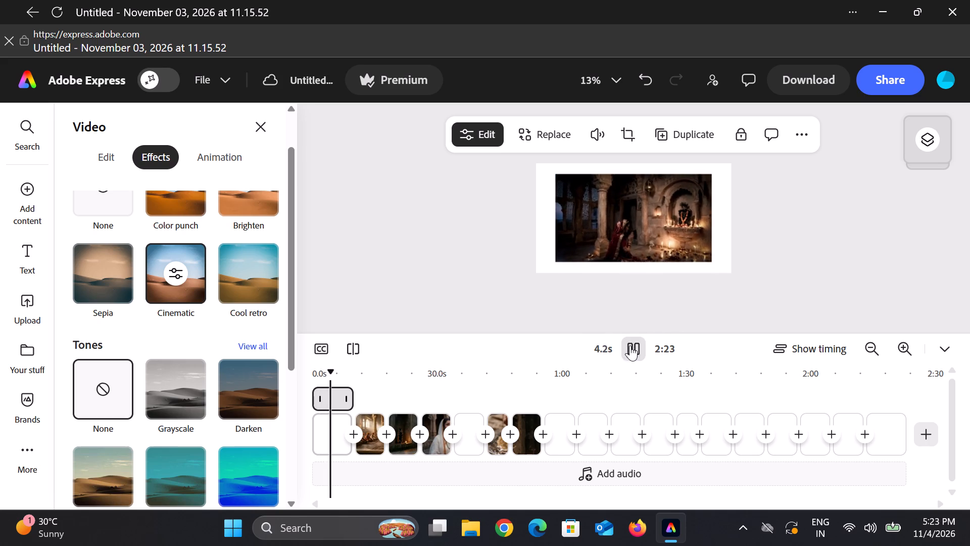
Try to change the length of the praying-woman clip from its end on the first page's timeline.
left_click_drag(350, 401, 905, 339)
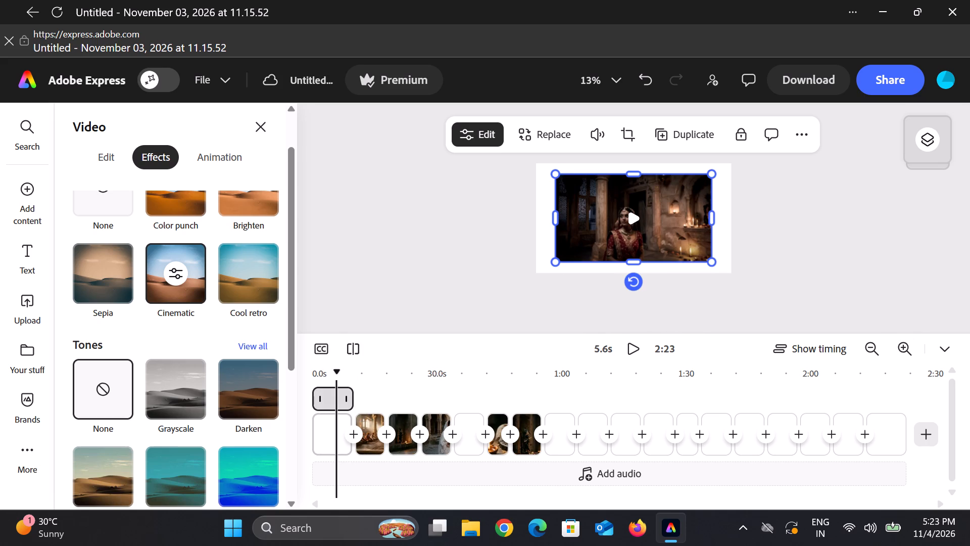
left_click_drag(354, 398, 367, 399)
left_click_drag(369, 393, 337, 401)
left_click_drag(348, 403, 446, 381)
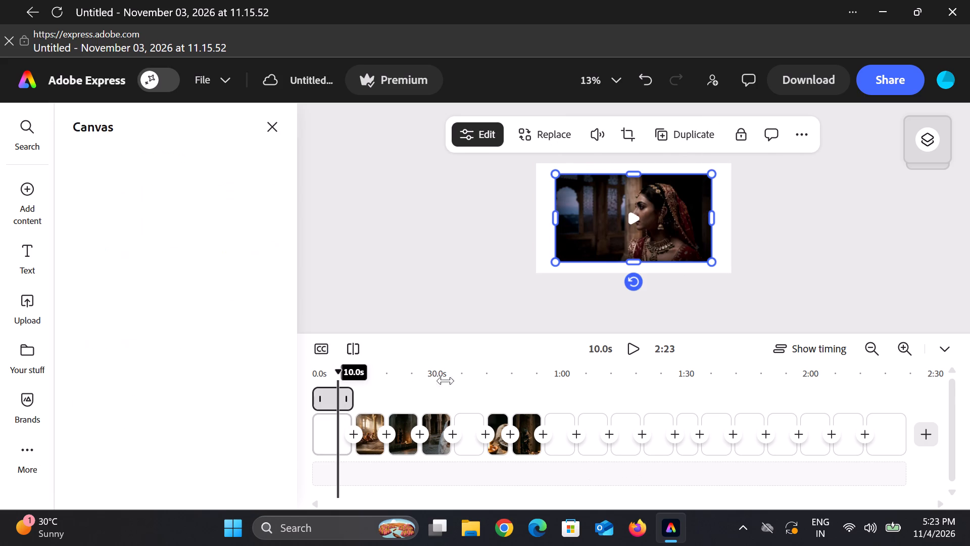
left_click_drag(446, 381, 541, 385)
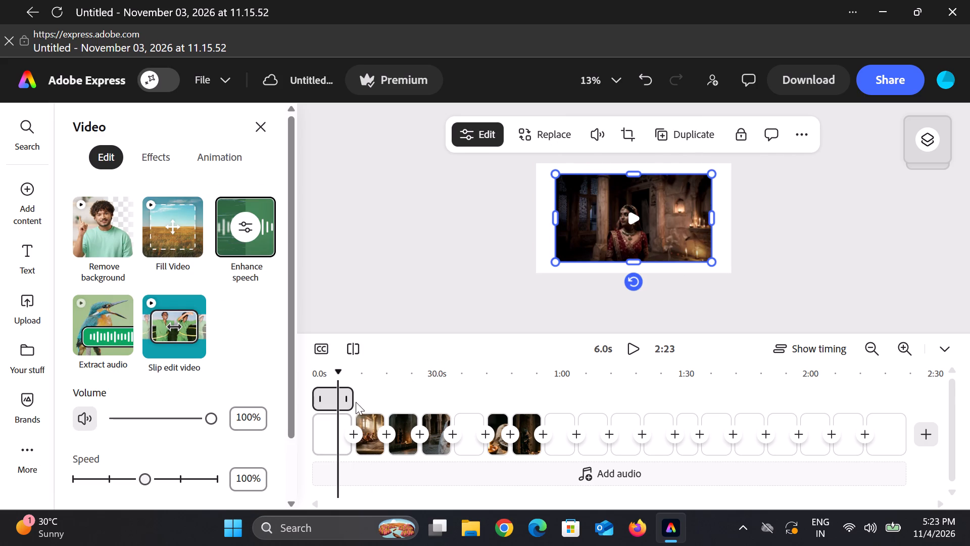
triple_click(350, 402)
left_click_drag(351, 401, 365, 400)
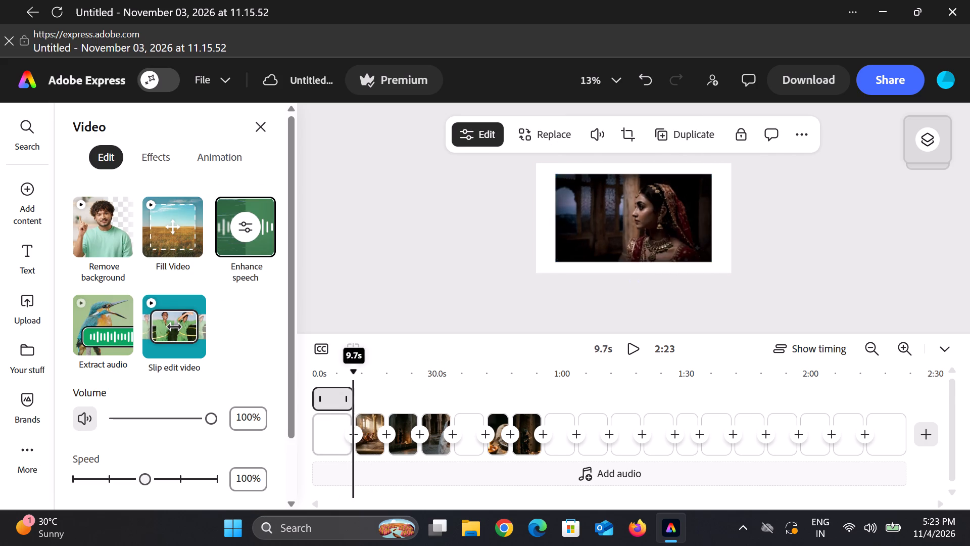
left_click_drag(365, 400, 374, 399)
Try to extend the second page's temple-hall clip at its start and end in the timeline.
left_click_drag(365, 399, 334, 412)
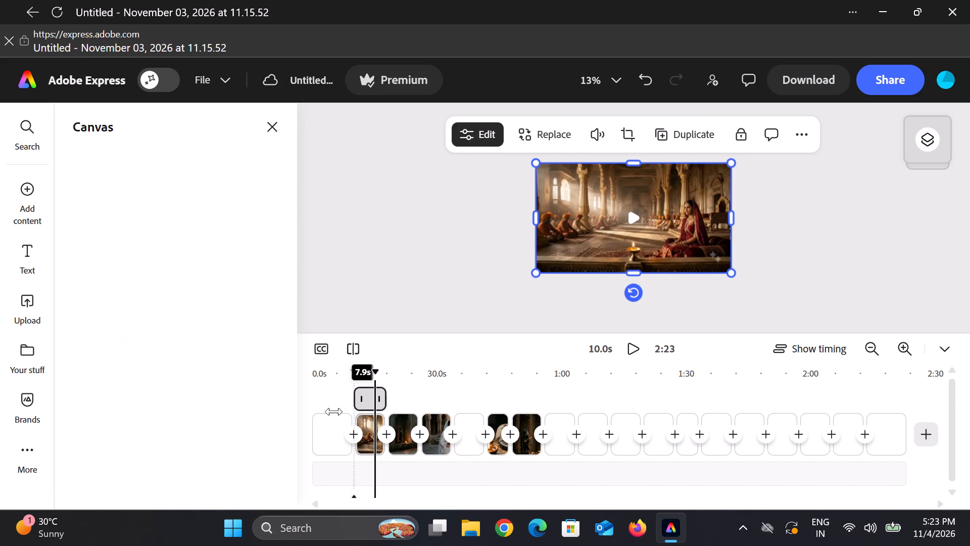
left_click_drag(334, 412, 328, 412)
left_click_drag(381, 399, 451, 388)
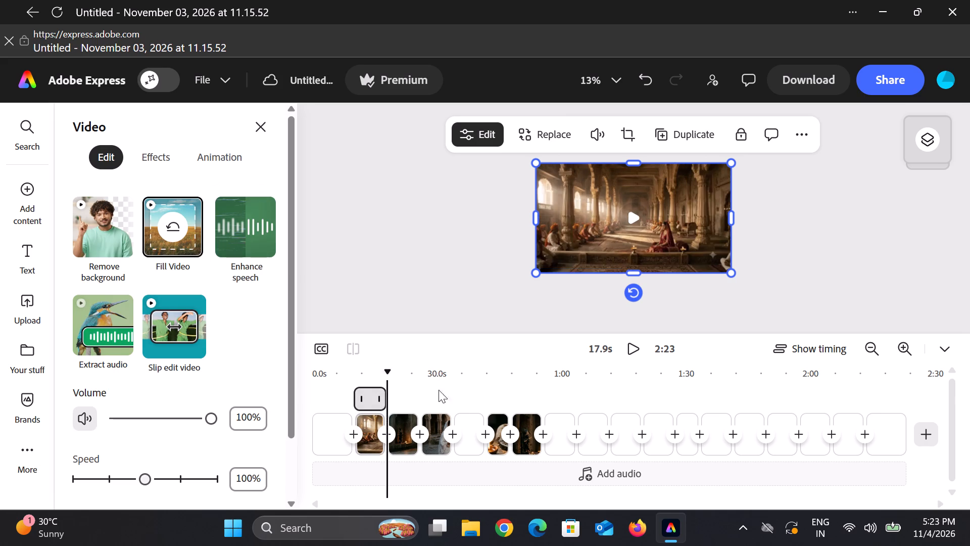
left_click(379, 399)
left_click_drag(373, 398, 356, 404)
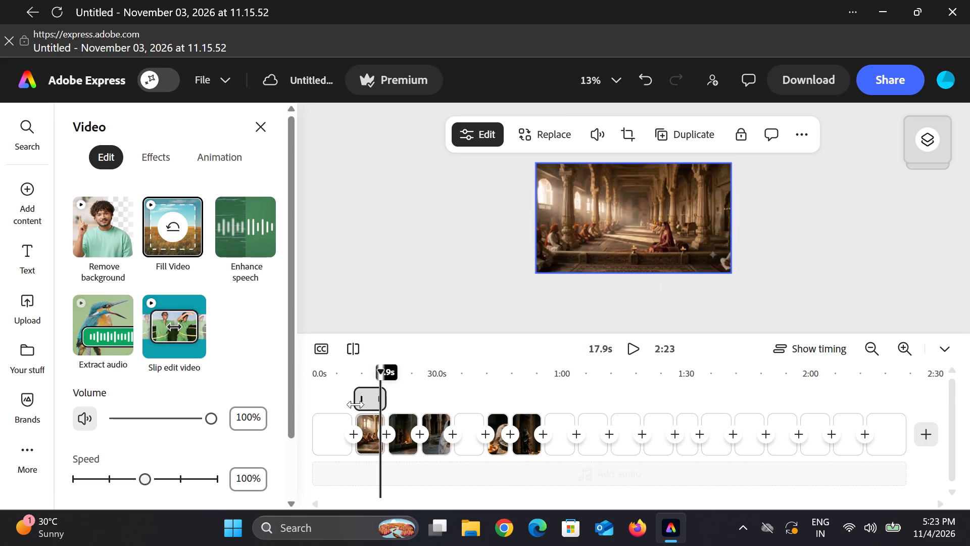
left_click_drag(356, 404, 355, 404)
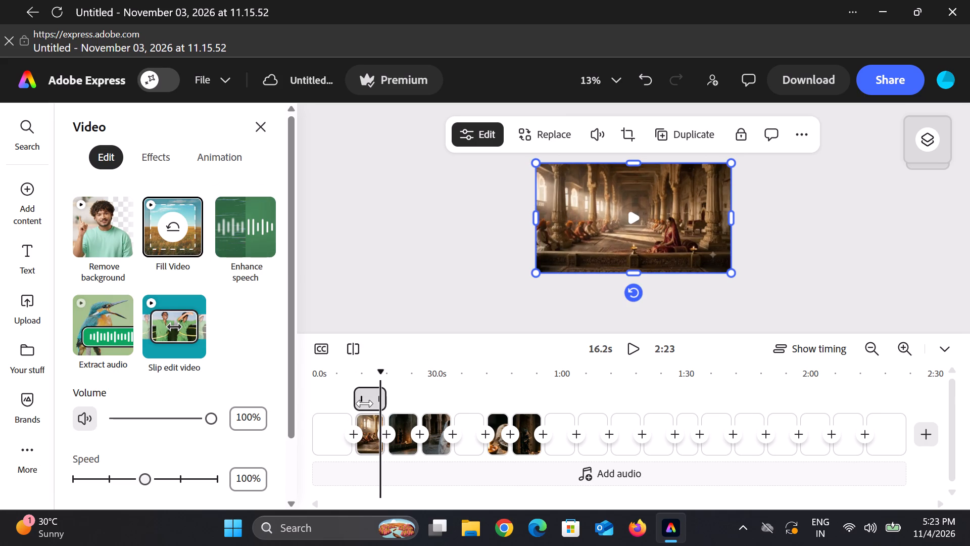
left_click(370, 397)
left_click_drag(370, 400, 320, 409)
Play the video around the second page, returning the playhead to about 10.1 s for a replay.
left_click(635, 341)
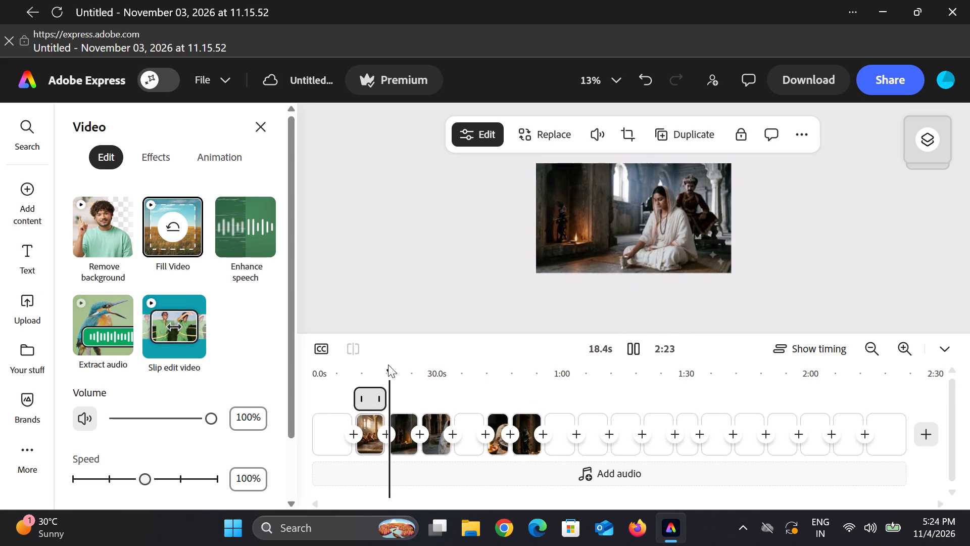
left_click_drag(387, 365, 354, 371)
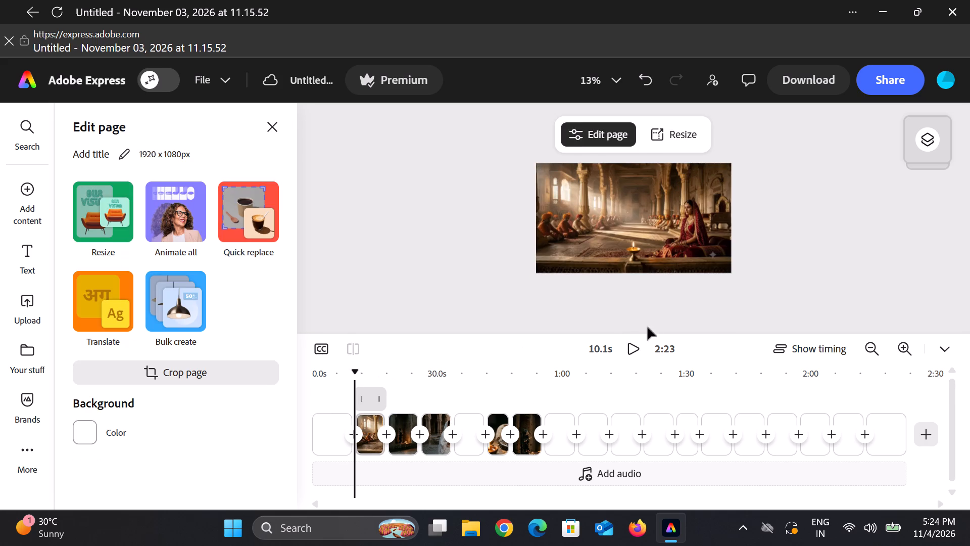
left_click(625, 351)
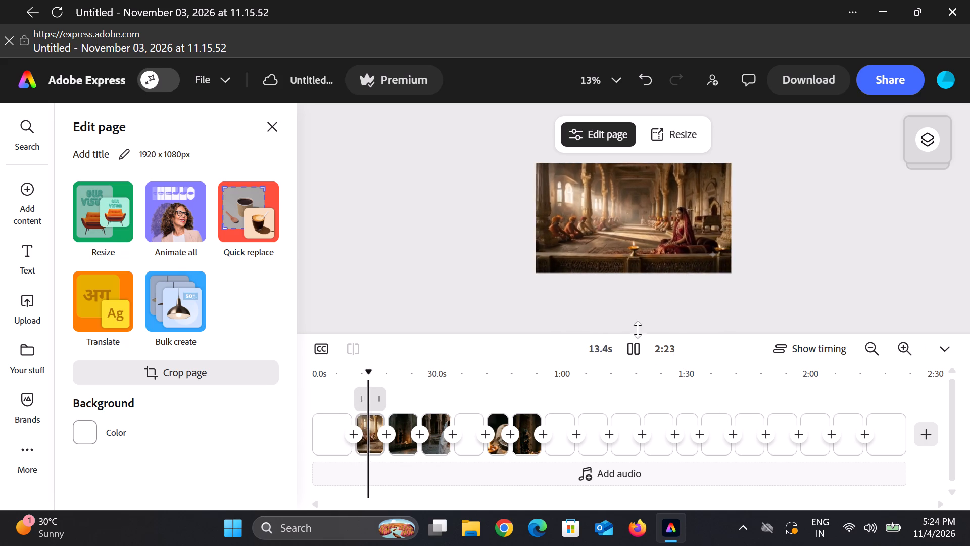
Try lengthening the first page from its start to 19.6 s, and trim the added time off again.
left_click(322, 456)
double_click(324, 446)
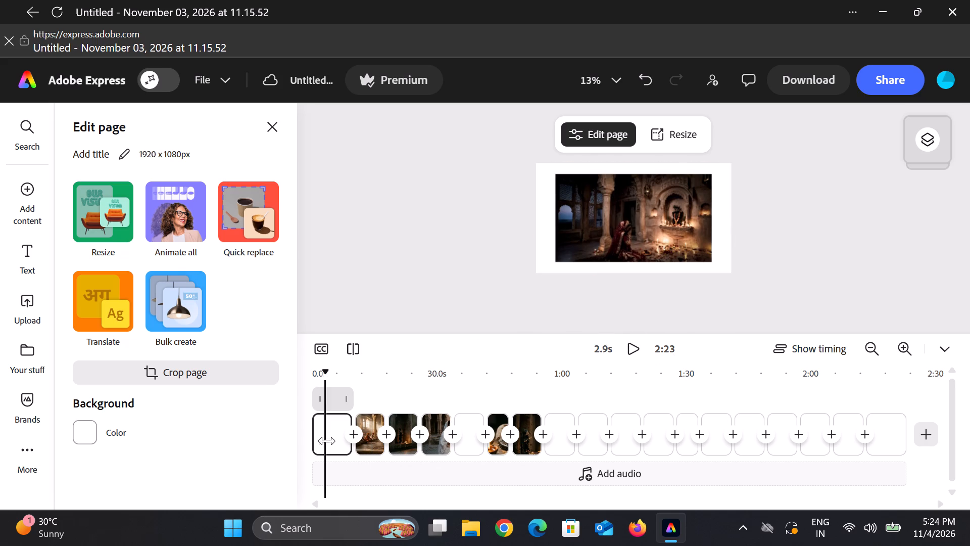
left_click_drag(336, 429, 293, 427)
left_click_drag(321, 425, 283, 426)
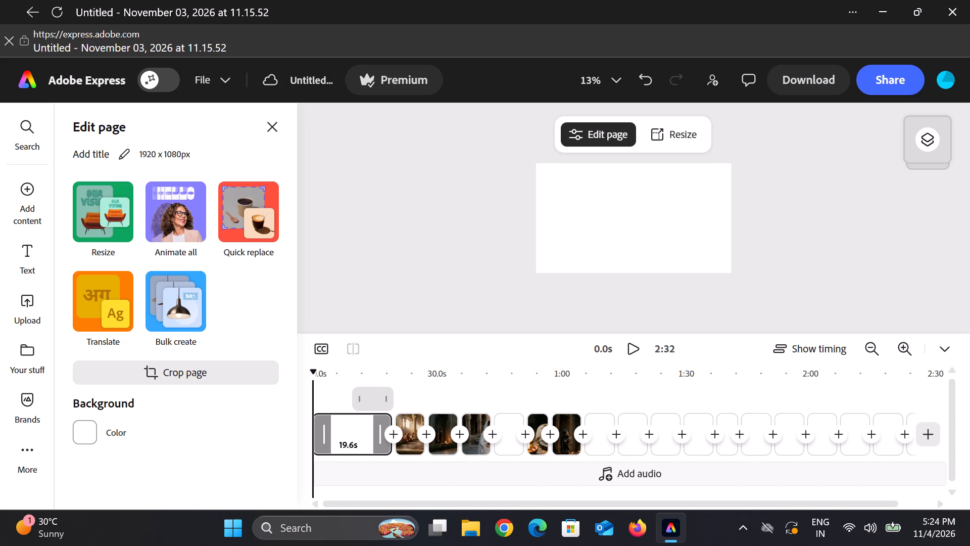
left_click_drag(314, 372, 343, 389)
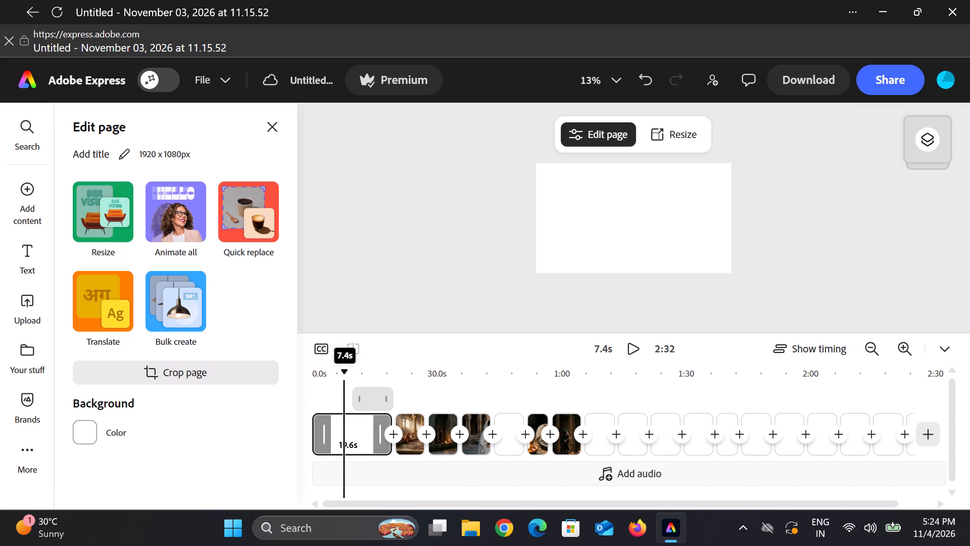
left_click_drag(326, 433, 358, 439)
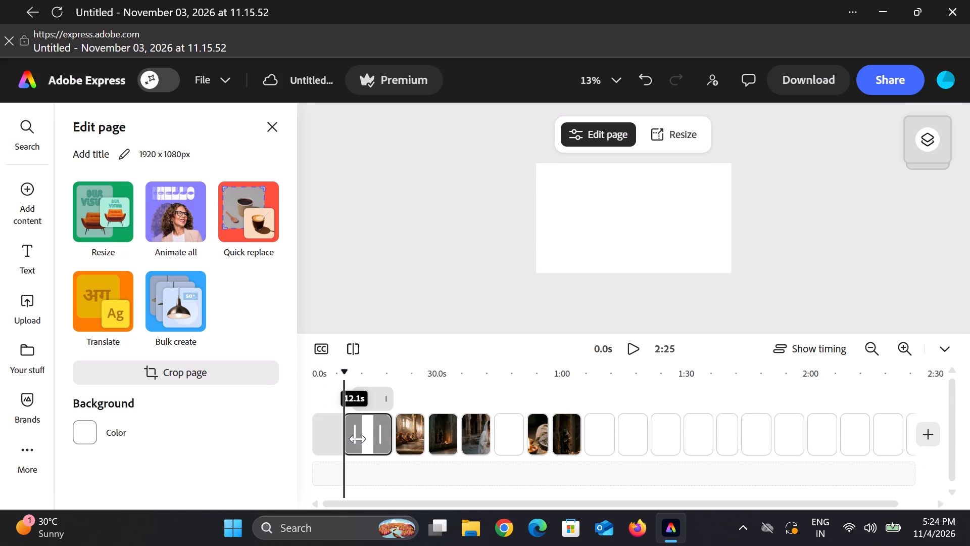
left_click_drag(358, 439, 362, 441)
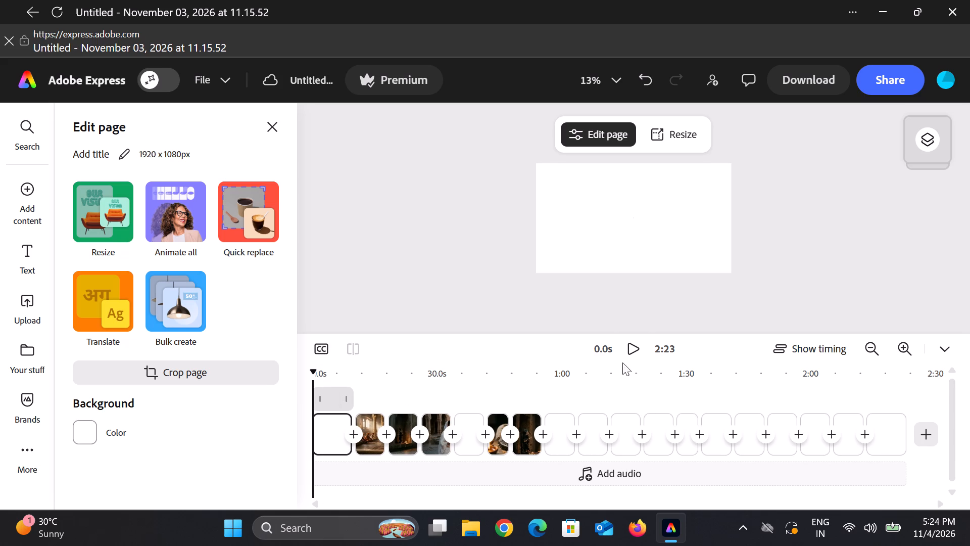
Play the video from the beginning and select the praying-woman clip on the first page.
left_click(626, 356)
left_click(628, 211)
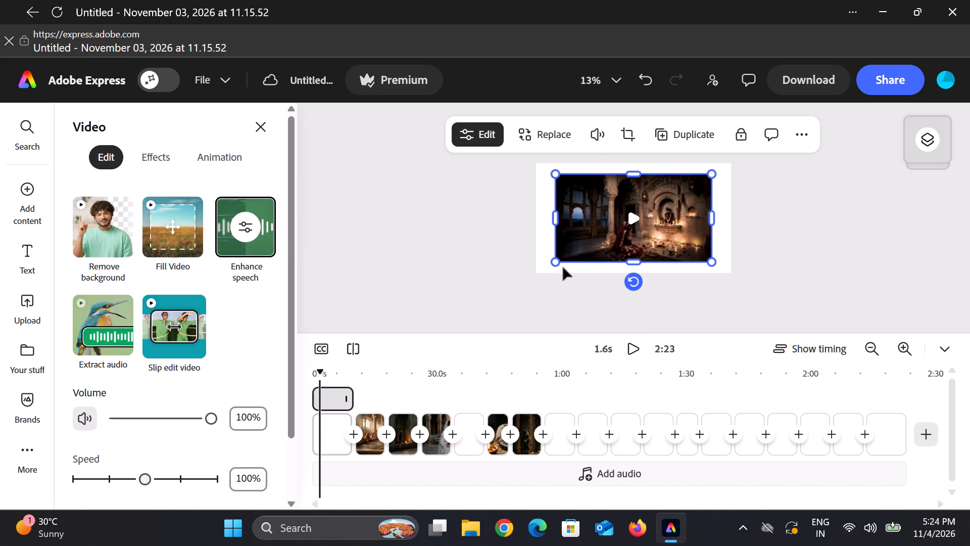
Enlarge and reposition the praying-woman clip until it fills the whole first page.
left_click_drag(557, 263, 539, 272)
left_click_drag(585, 257, 603, 237)
left_click_drag(599, 236, 616, 226)
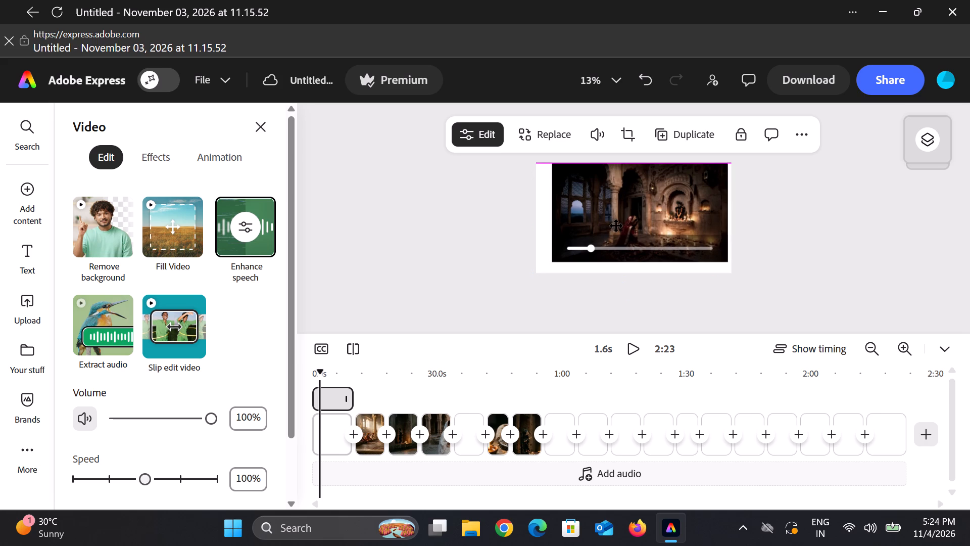
left_click_drag(616, 226, 616, 226)
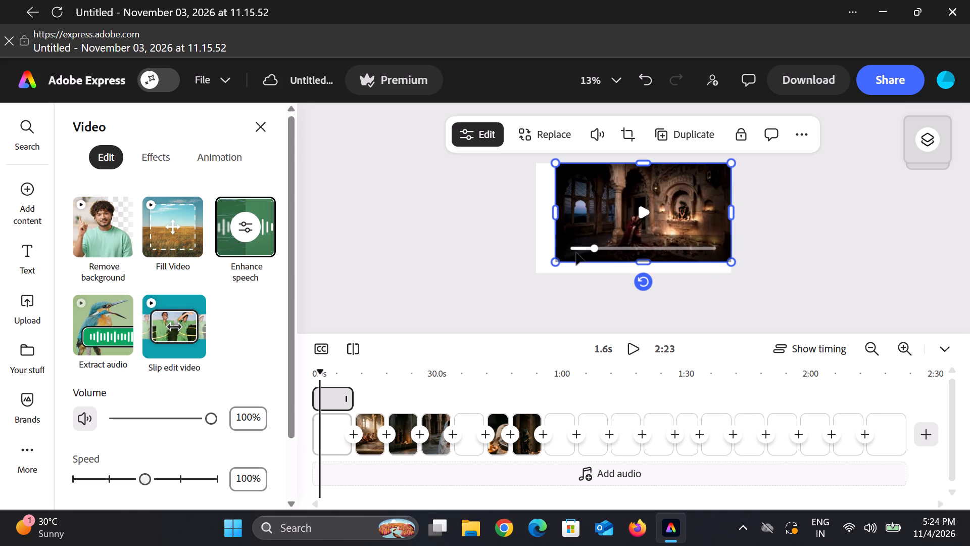
left_click_drag(559, 261, 544, 271)
left_click(499, 333)
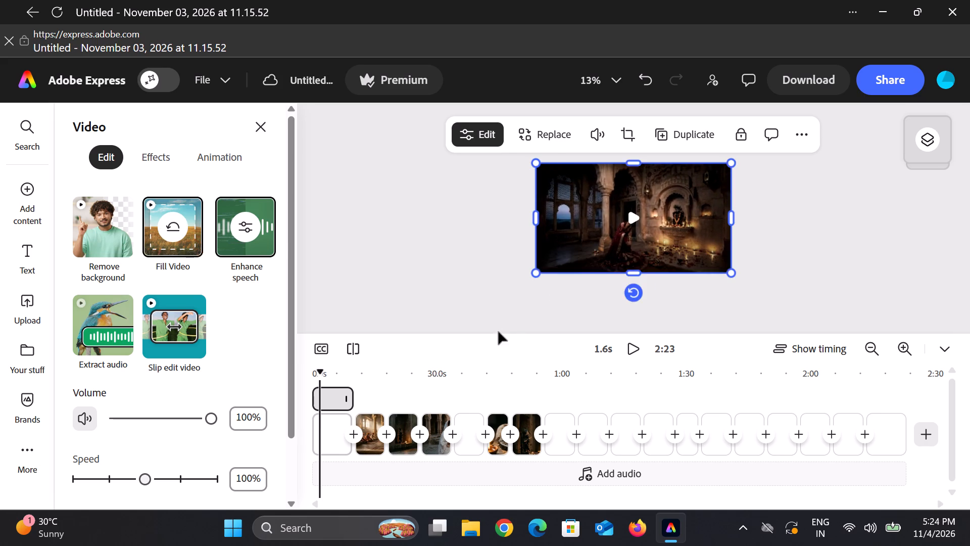
Play the video from the first page into the third, checking it at 25% canvas zoom.
left_click(623, 351)
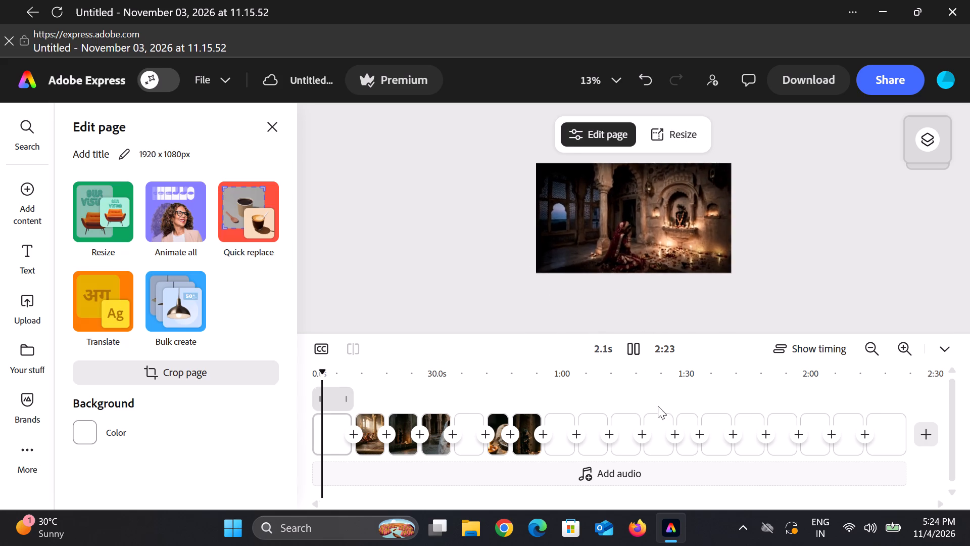
triple_click(905, 350)
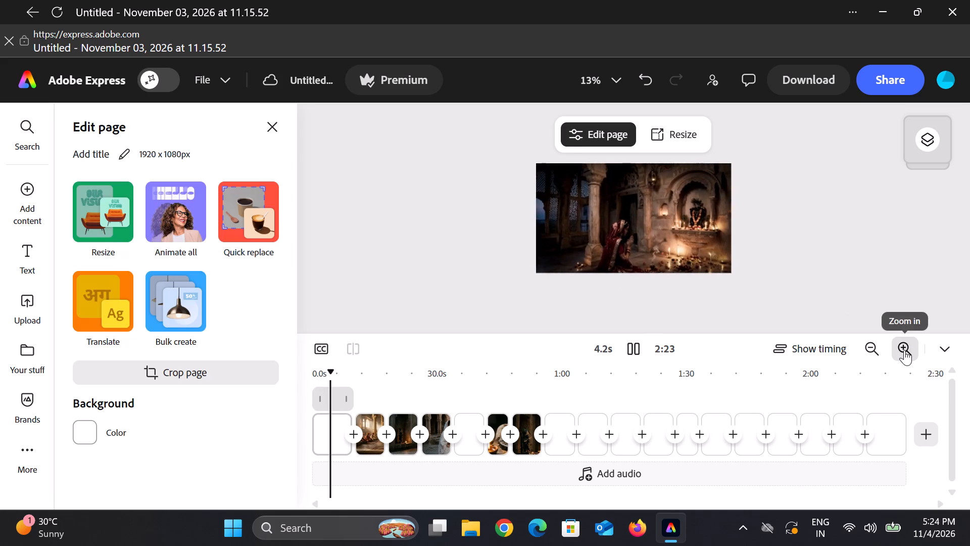
triple_click(862, 354)
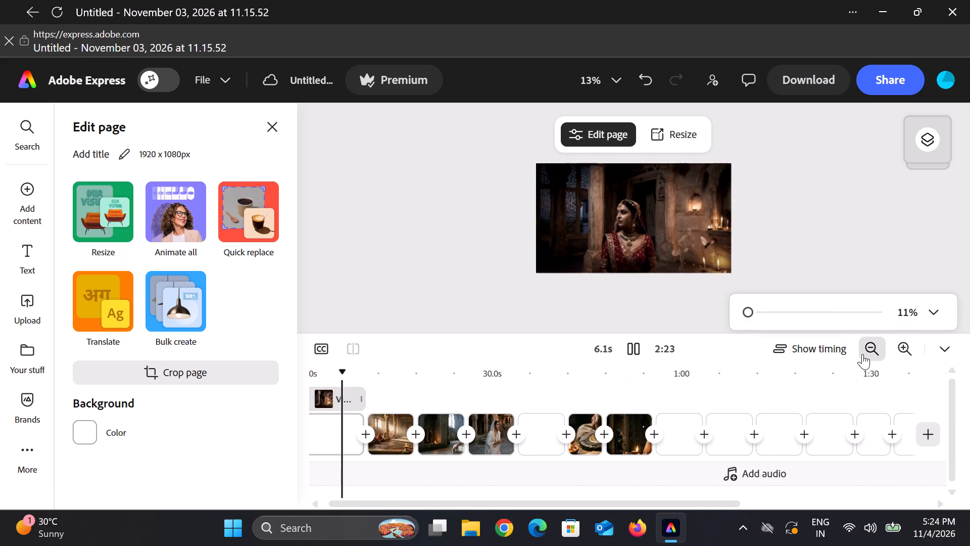
left_click(862, 354)
left_click(890, 345)
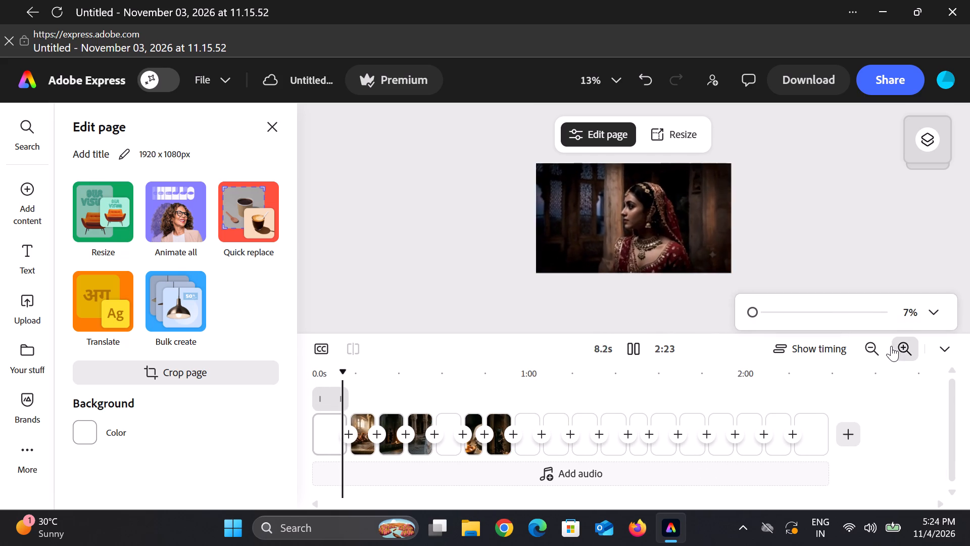
left_click(893, 347)
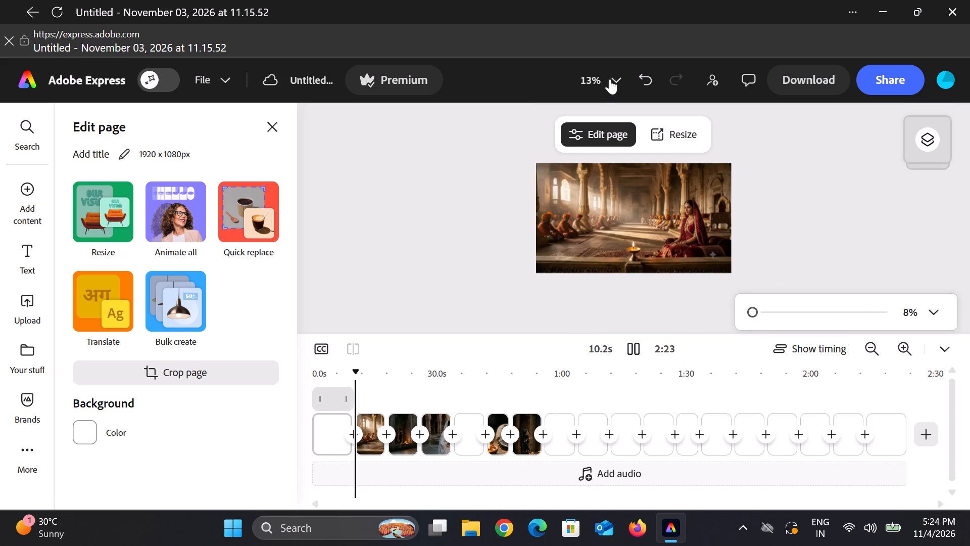
left_click(608, 79)
left_click(539, 222)
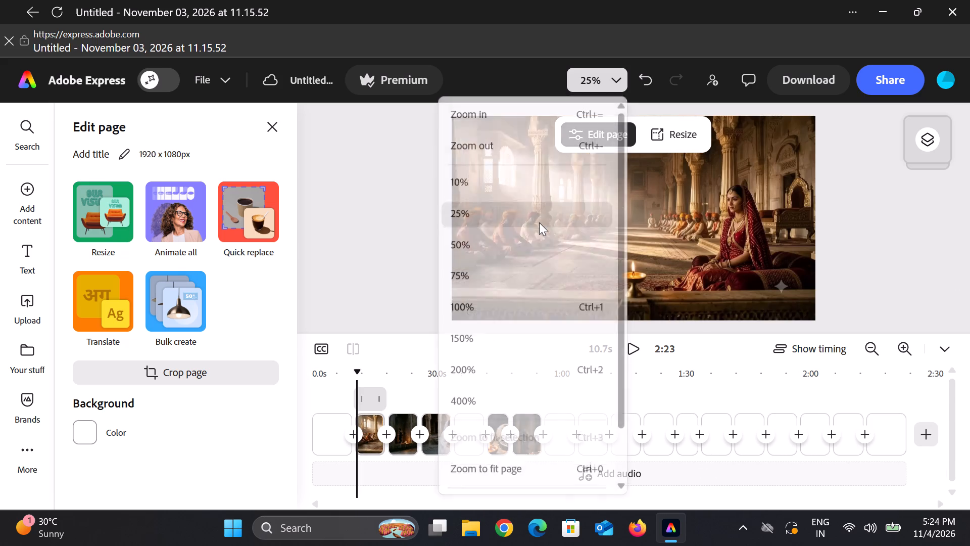
left_click(630, 348)
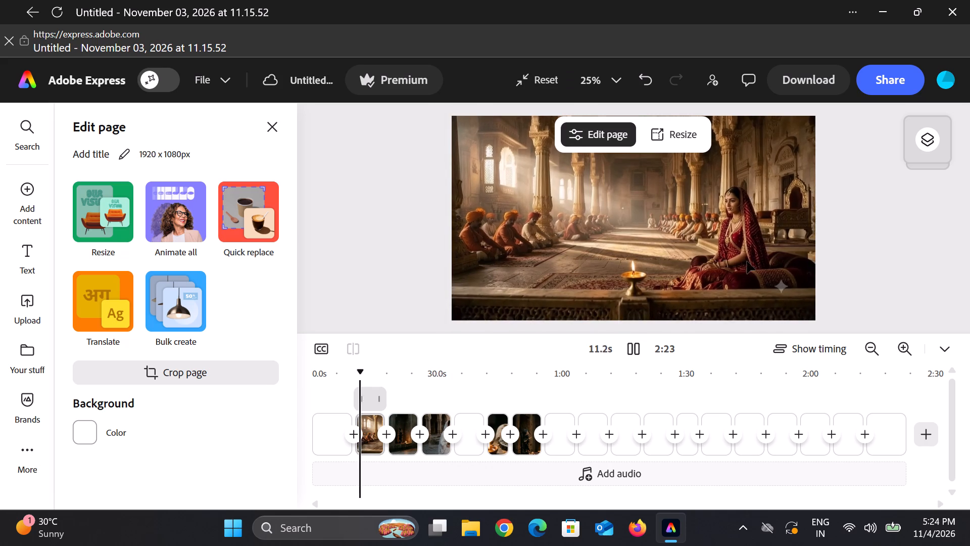
left_click(936, 259)
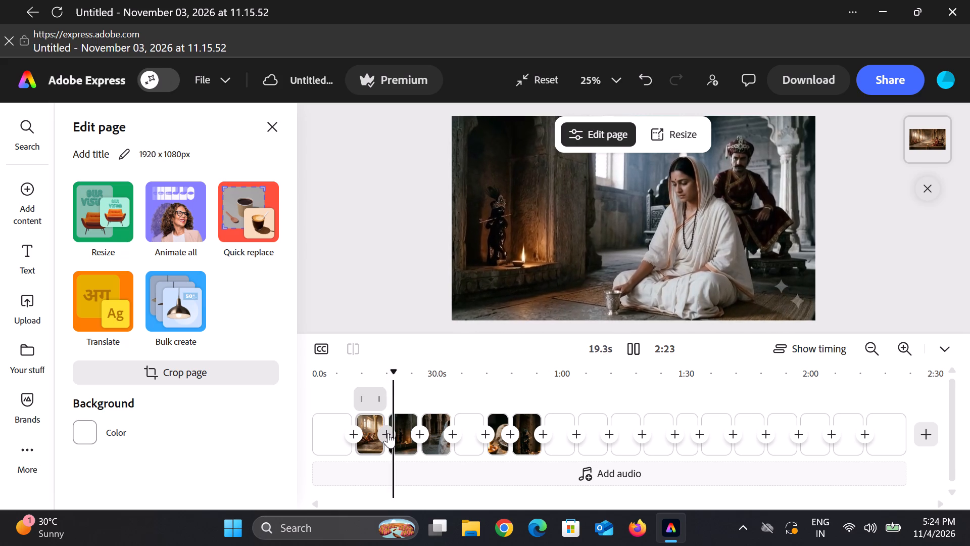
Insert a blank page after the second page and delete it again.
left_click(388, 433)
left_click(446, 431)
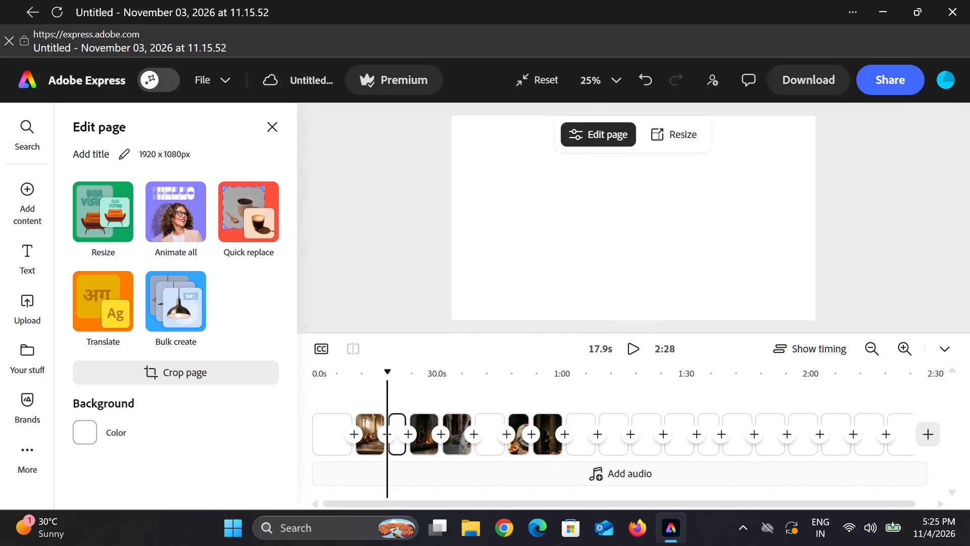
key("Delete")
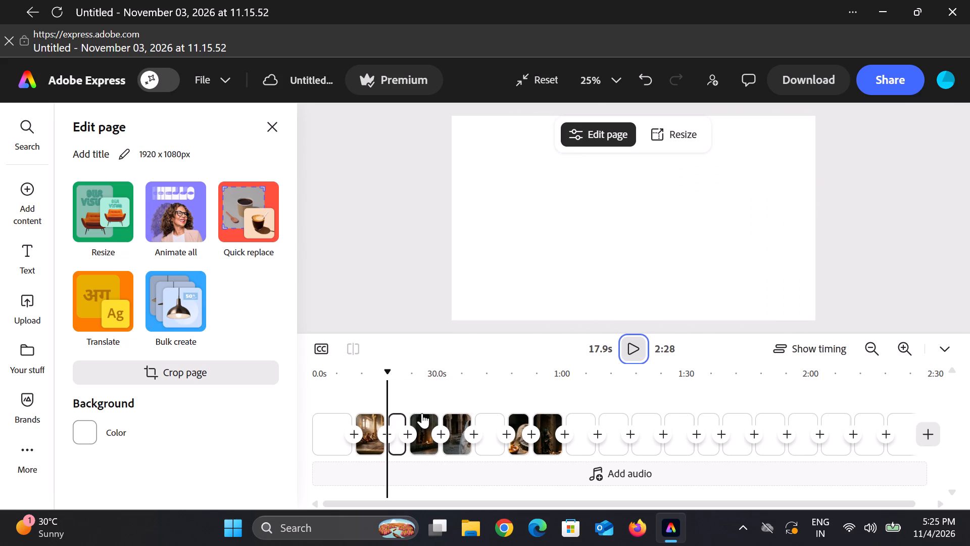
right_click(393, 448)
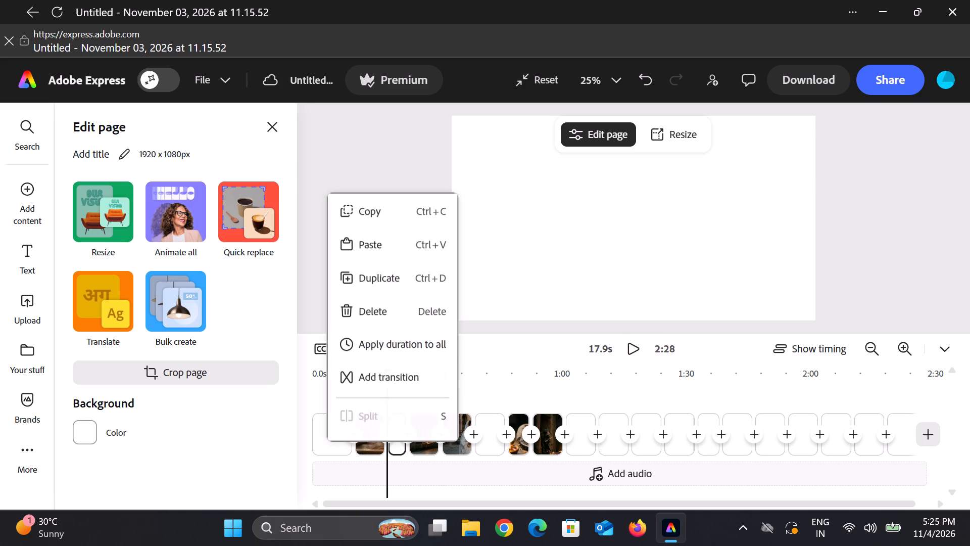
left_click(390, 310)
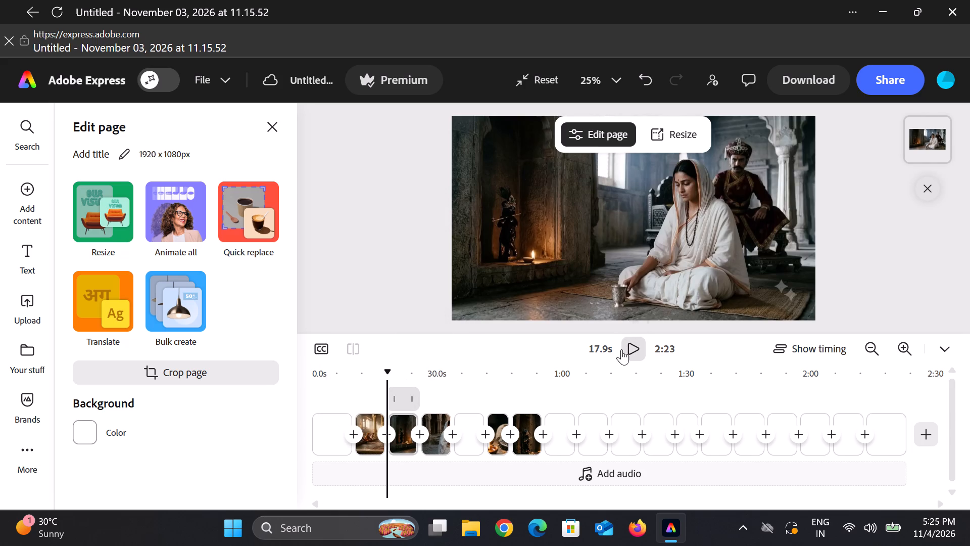
Play the video from the third page through the fourth while looking over the Animate all presets.
left_click(626, 349)
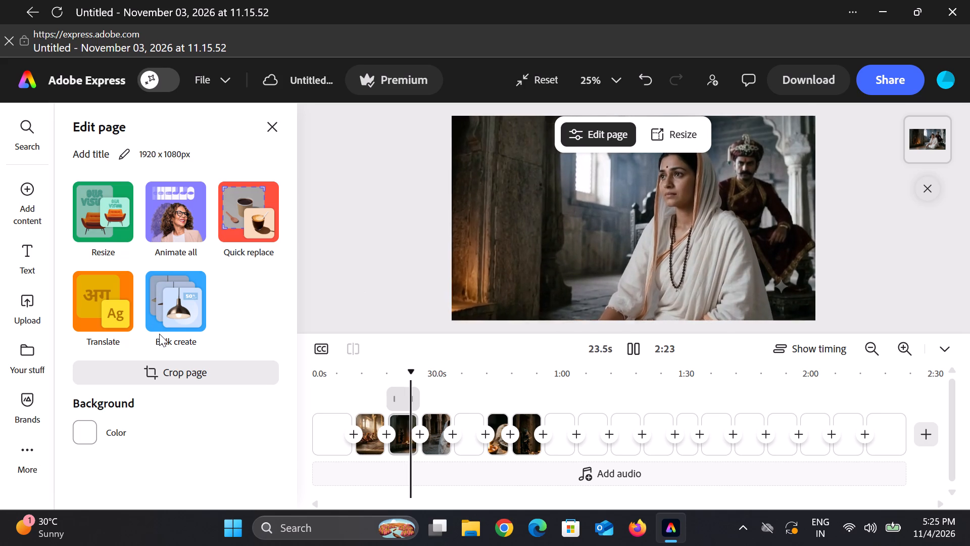
scroll(160, 333, "up", 2)
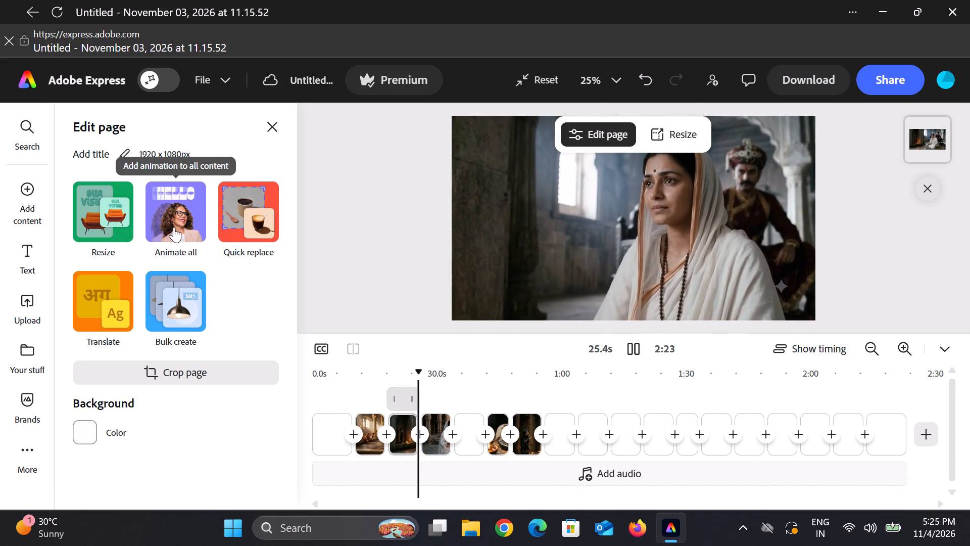
left_click(189, 232)
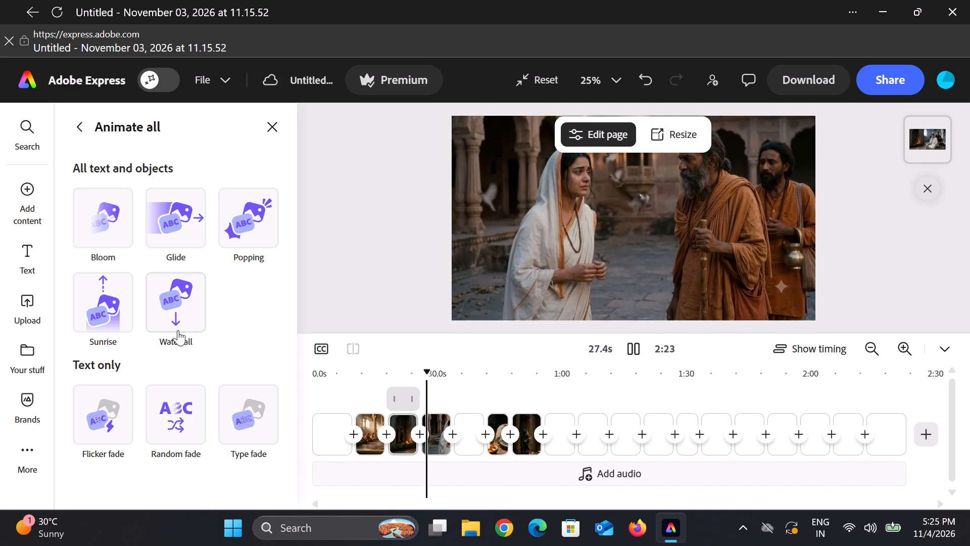
scroll(178, 343, "down", 5)
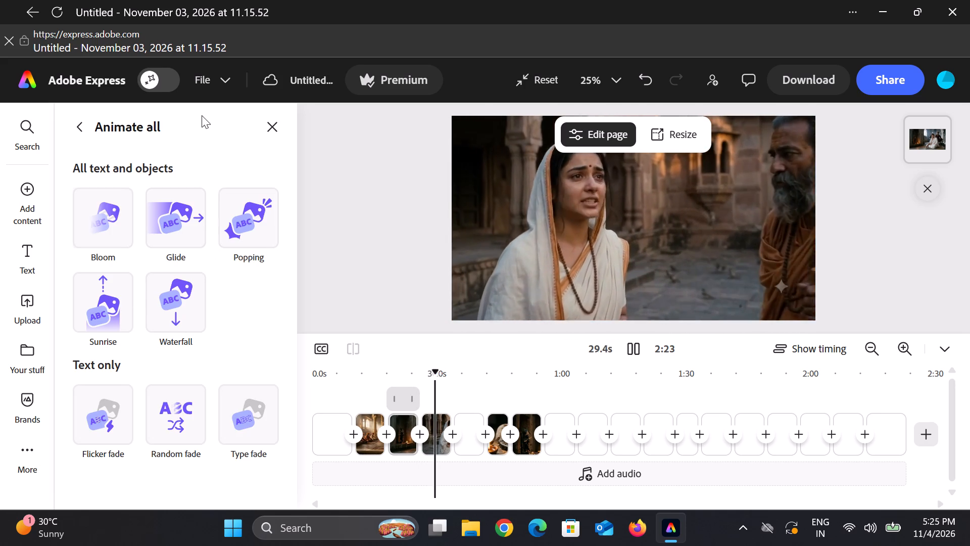
left_click(275, 115)
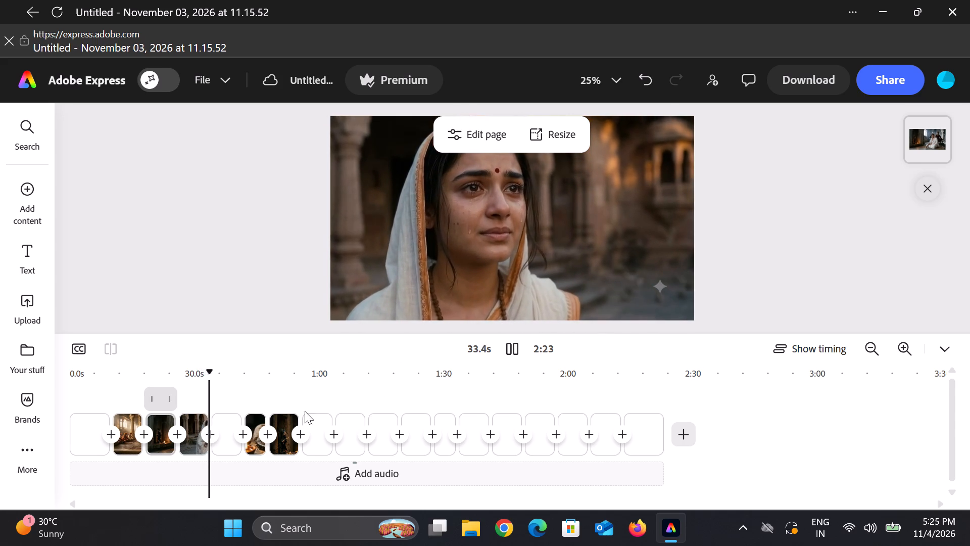
Delete the fifth page, whose media is still processing, from the timeline.
right_click(222, 444)
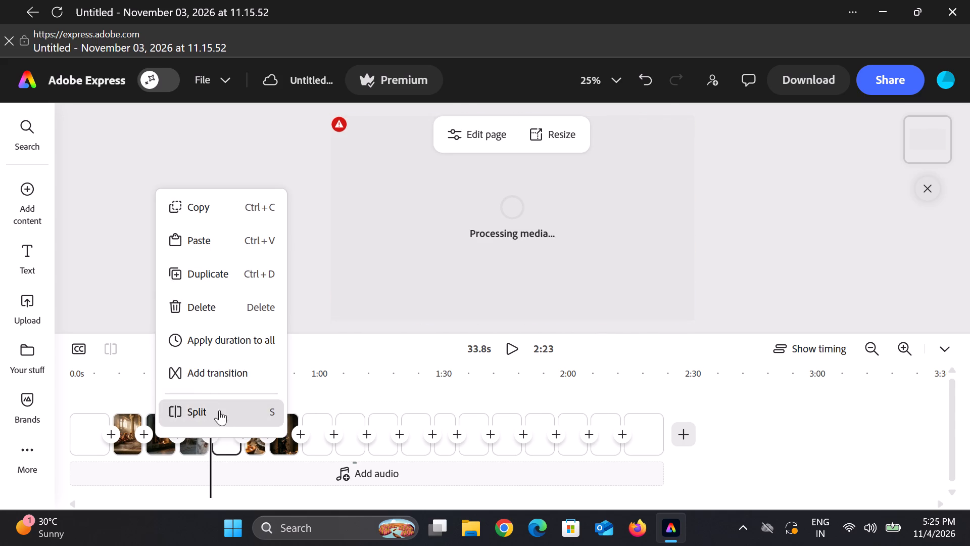
left_click(218, 302)
Play the video on from the new fifth page into the sixth, pausing at about 43.8 s.
left_click(504, 353)
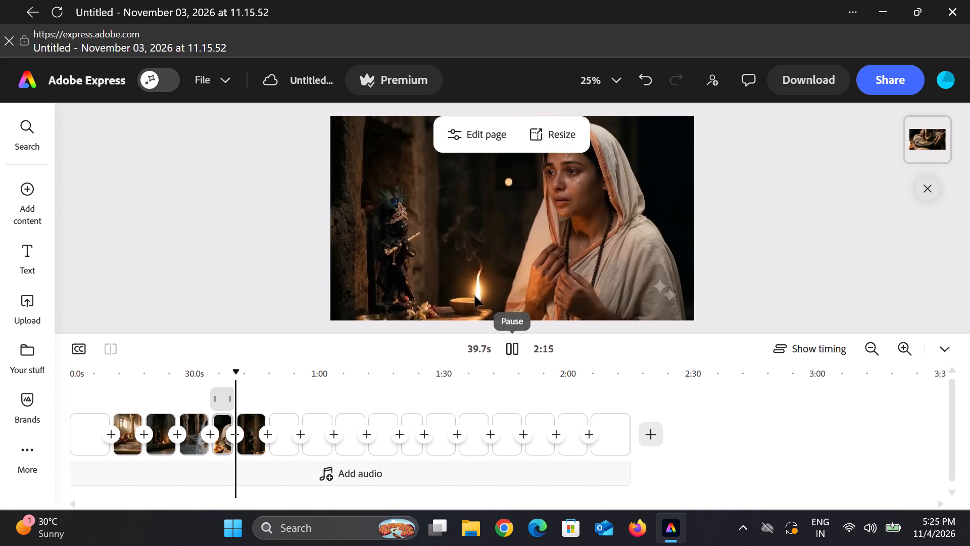
left_click(770, 201)
left_click_drag(769, 203, 764, 209)
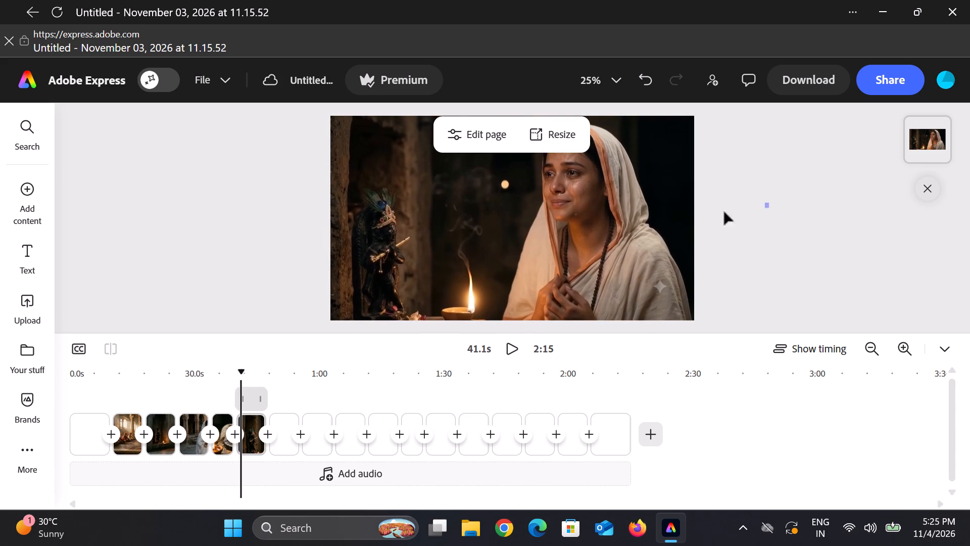
left_click_drag(502, 139, 531, 126)
left_click(522, 132)
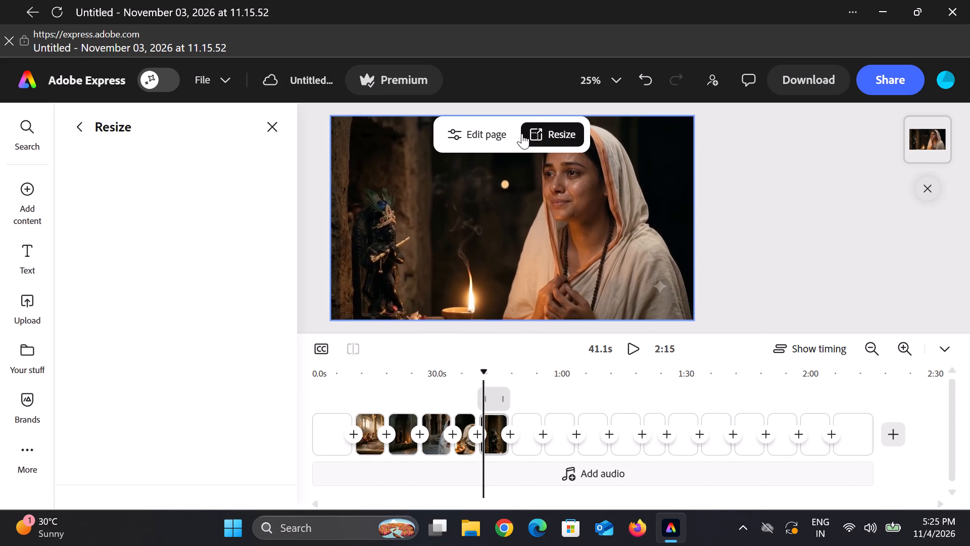
left_click(665, 128)
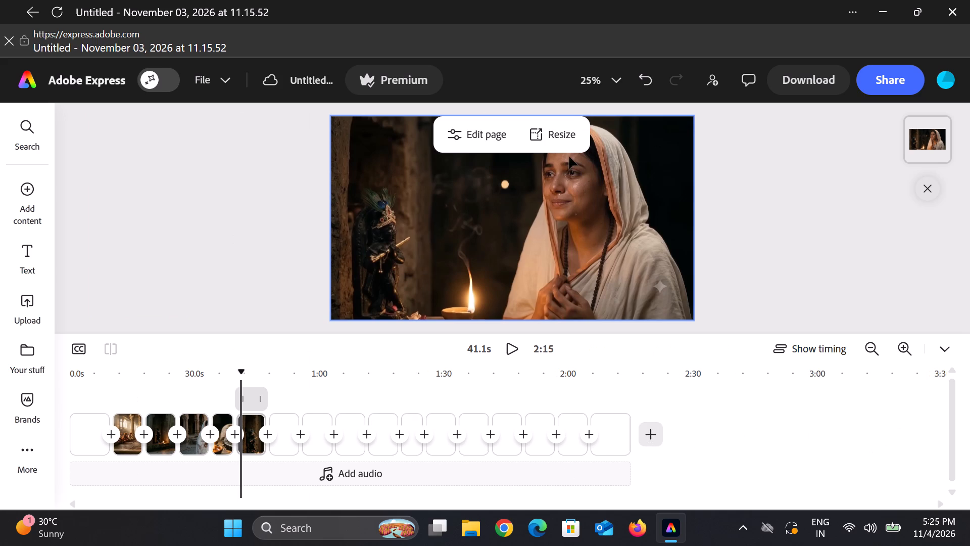
left_click_drag(733, 182, 734, 189)
left_click(517, 360)
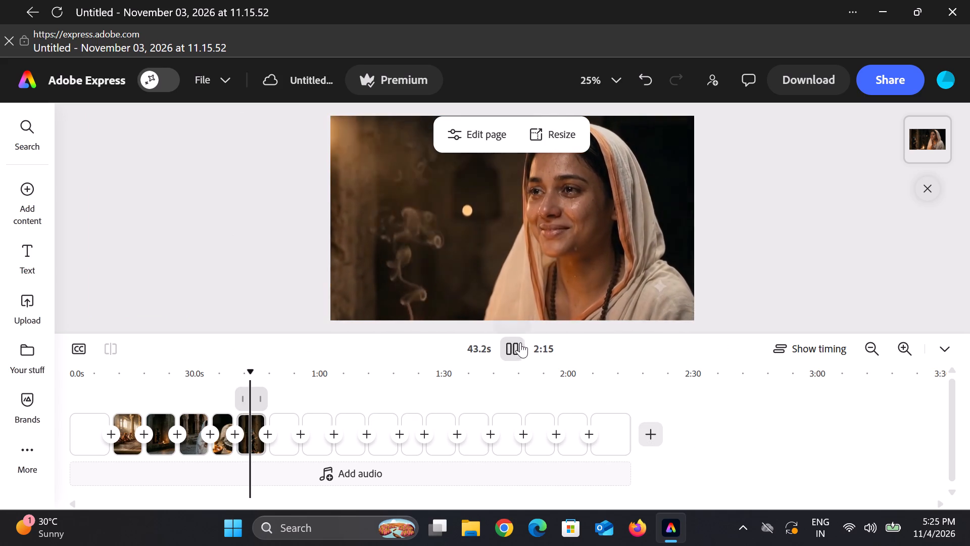
left_click(520, 344)
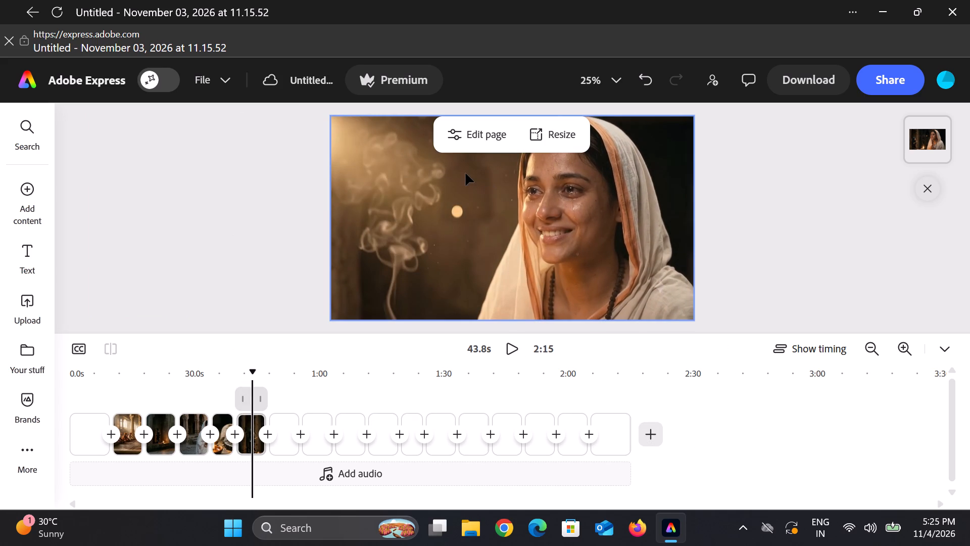
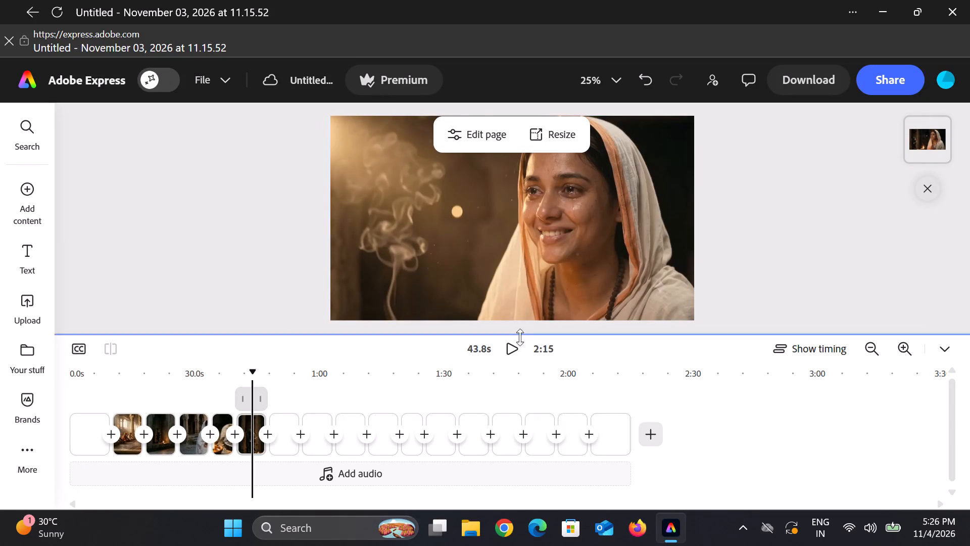
Play the seventh page, whose media is still processing, from about 49.4 s and pause it.
left_click(511, 358)
left_click(274, 441)
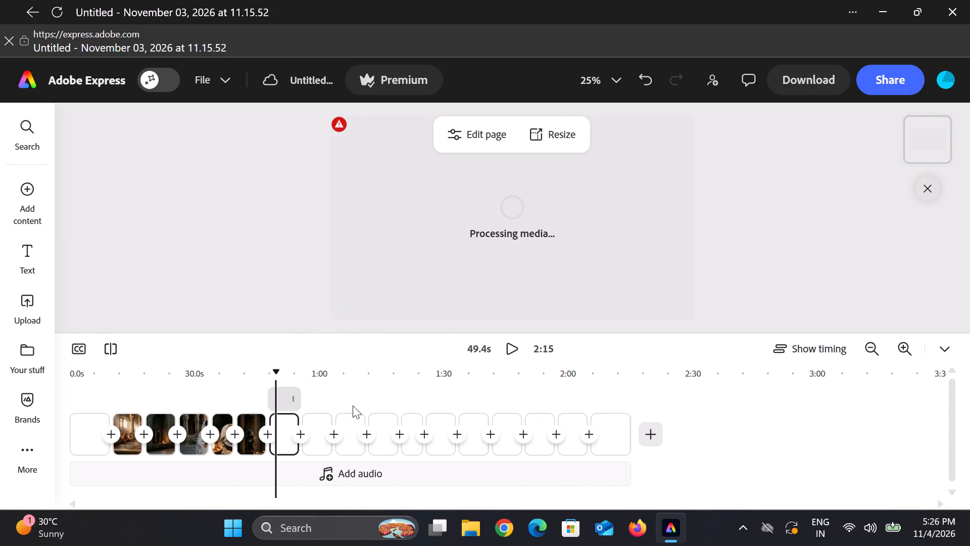
left_click(510, 342)
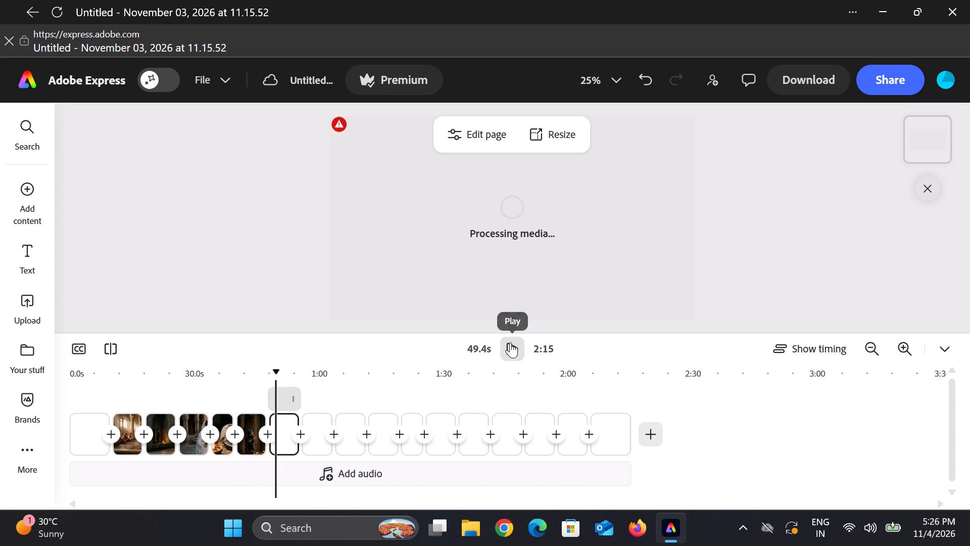
left_click(510, 342)
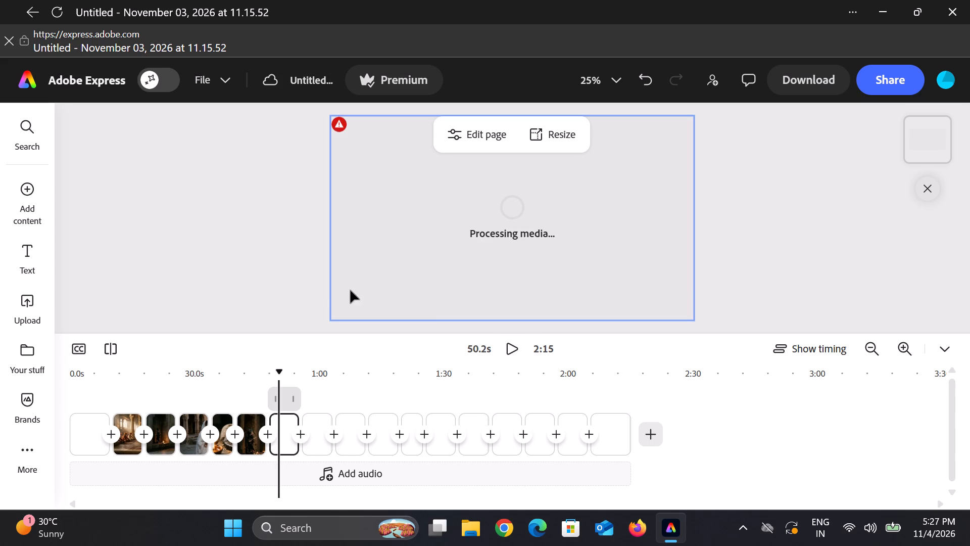
Return the playhead to the start and play the video into the second page, stopping there at about 14 s.
left_click_drag(282, 377, 69, 397)
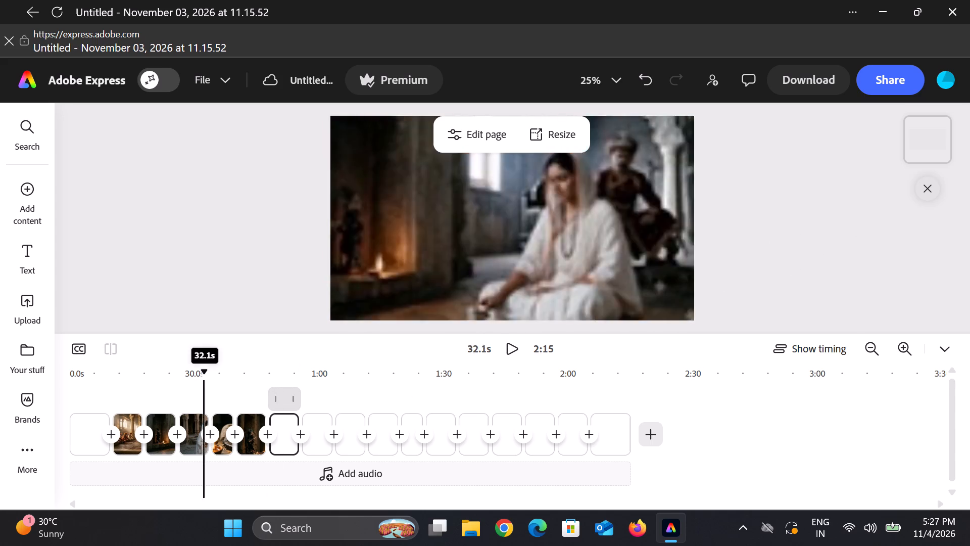
left_click_drag(69, 397, 48, 400)
left_click(500, 356)
left_click(512, 351)
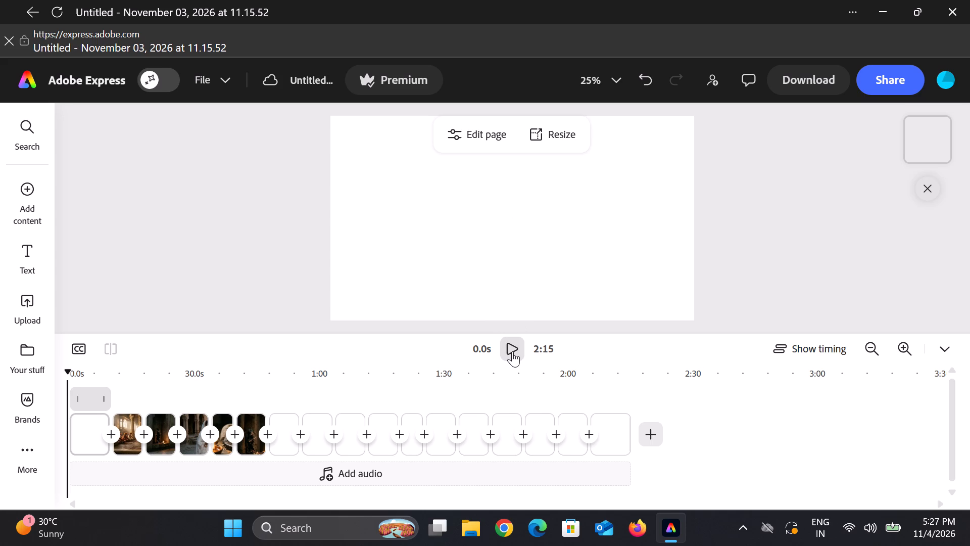
left_click(506, 344)
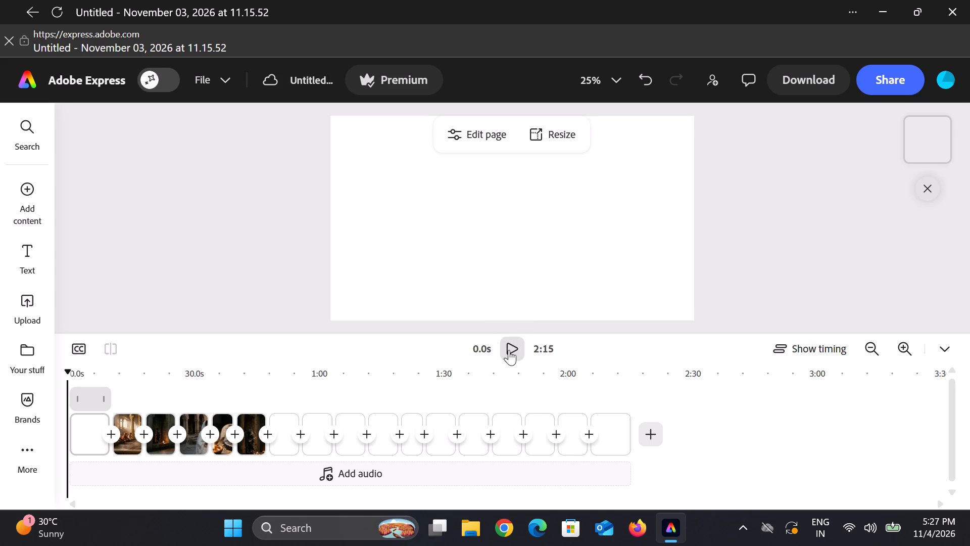
left_click(509, 350)
left_click(510, 350)
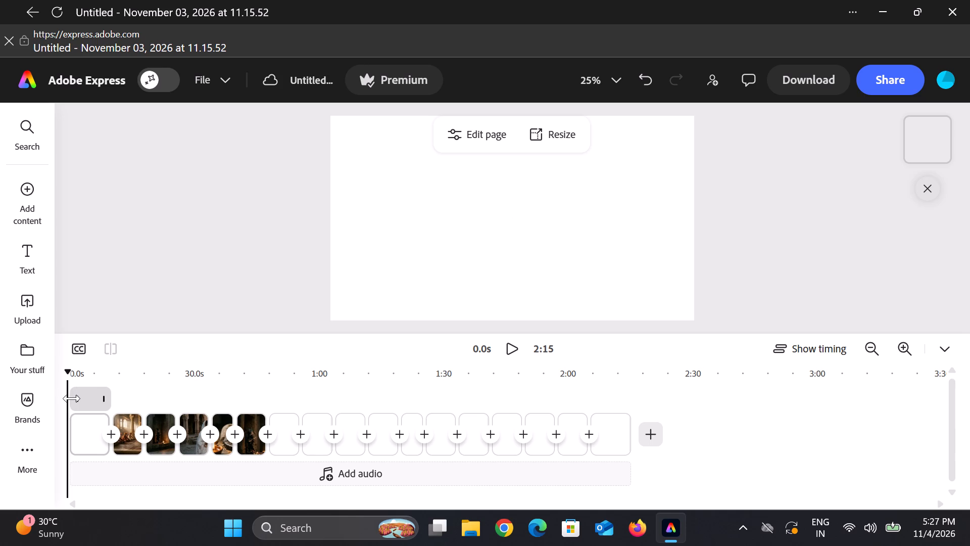
left_click_drag(68, 424, 69, 428)
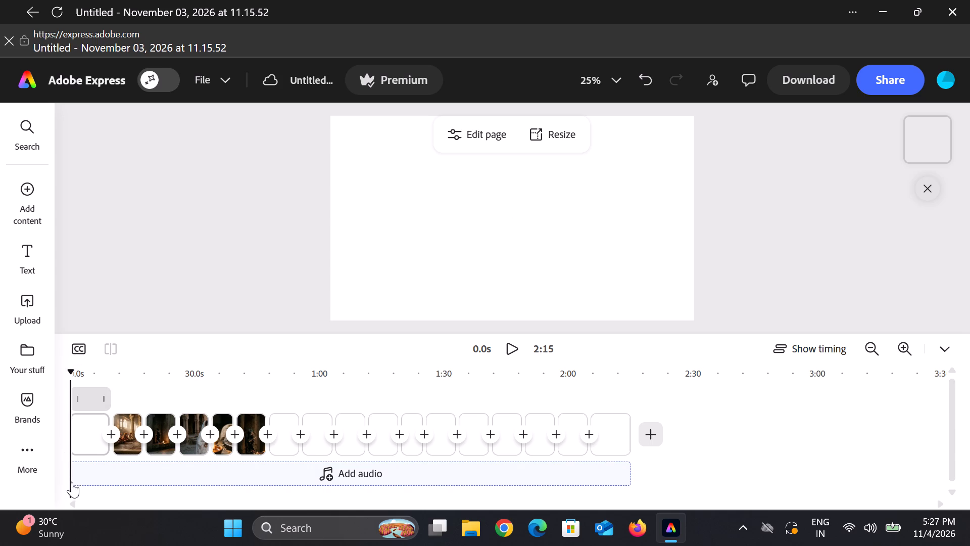
left_click(505, 351)
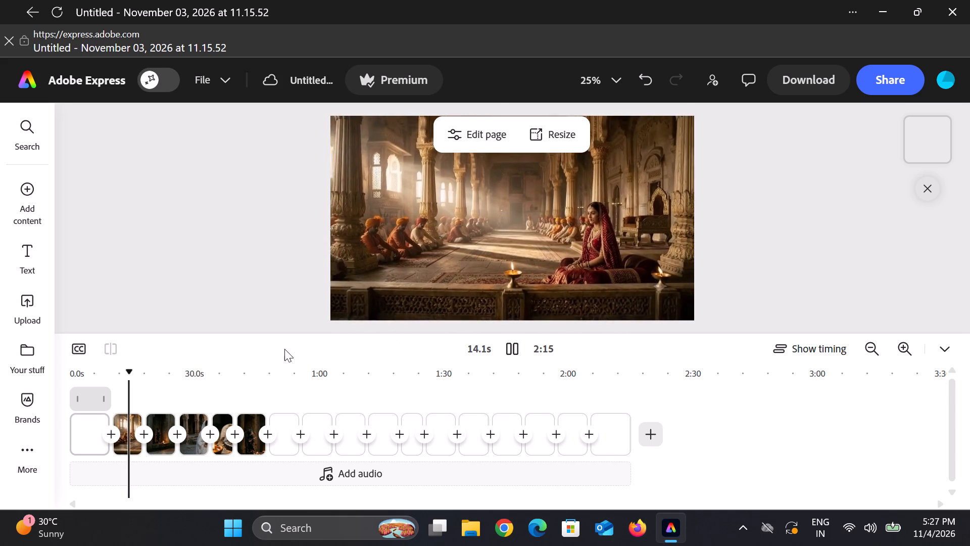
left_click(132, 446)
left_click(132, 447)
left_click(128, 440)
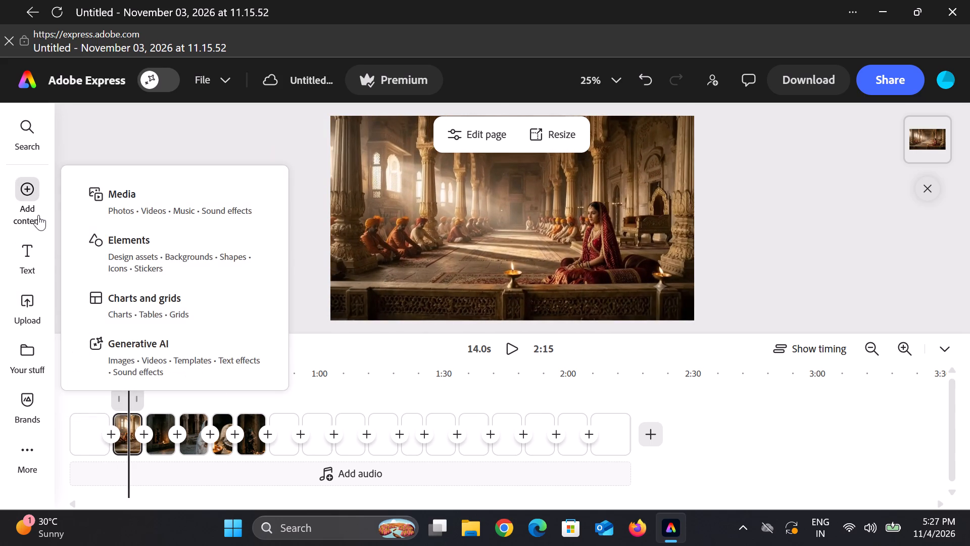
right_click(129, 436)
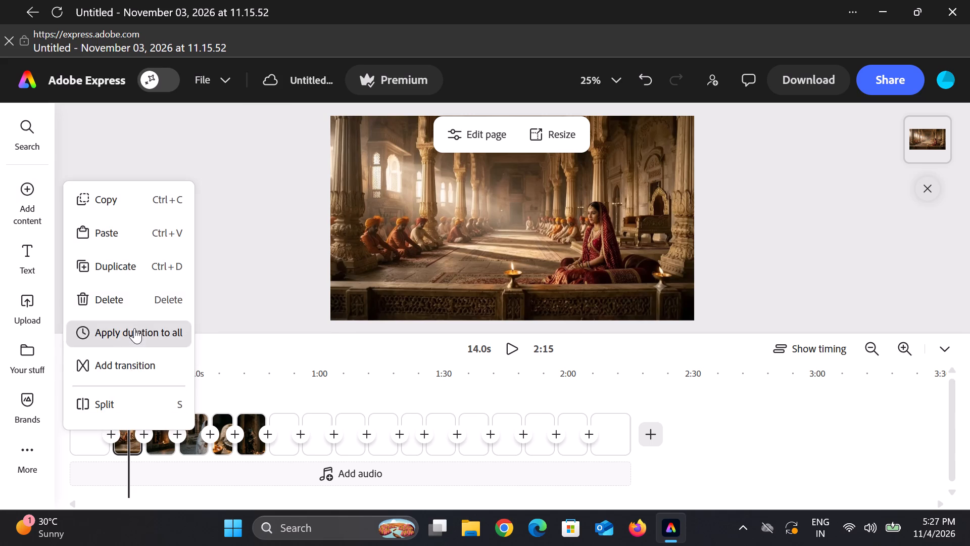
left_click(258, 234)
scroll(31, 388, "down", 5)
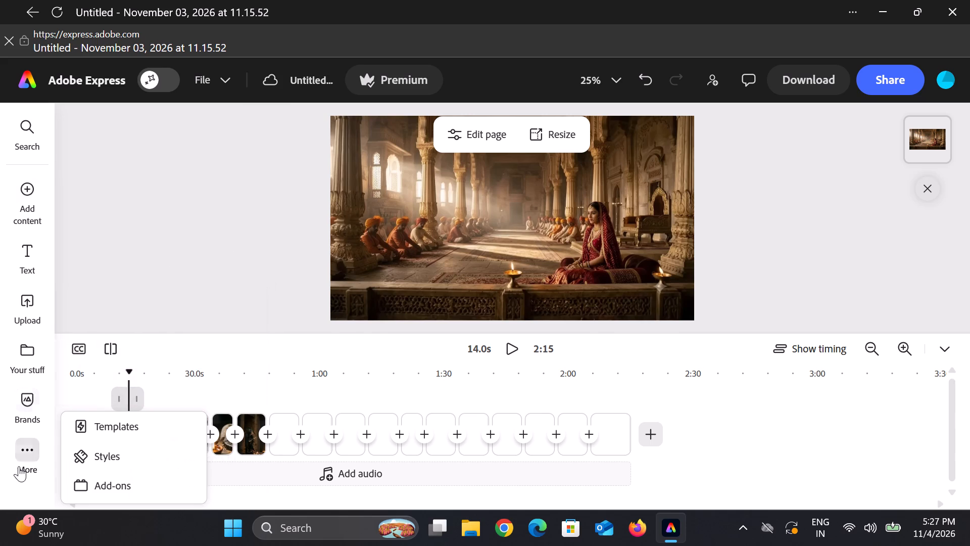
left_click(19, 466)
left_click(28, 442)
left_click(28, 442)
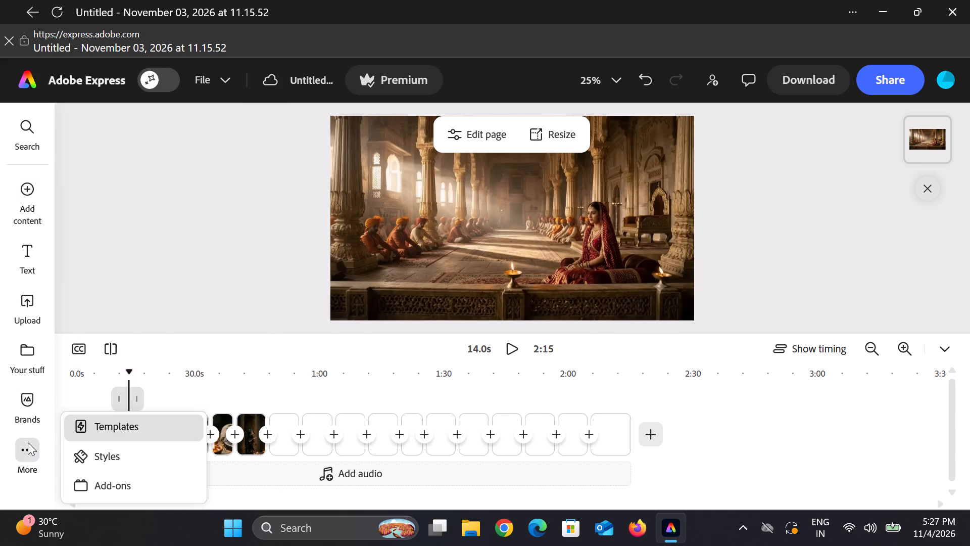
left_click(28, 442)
Start a Generative AI video on the second page, inserting its empty video placeholder over the temple hall clip.
left_click(20, 218)
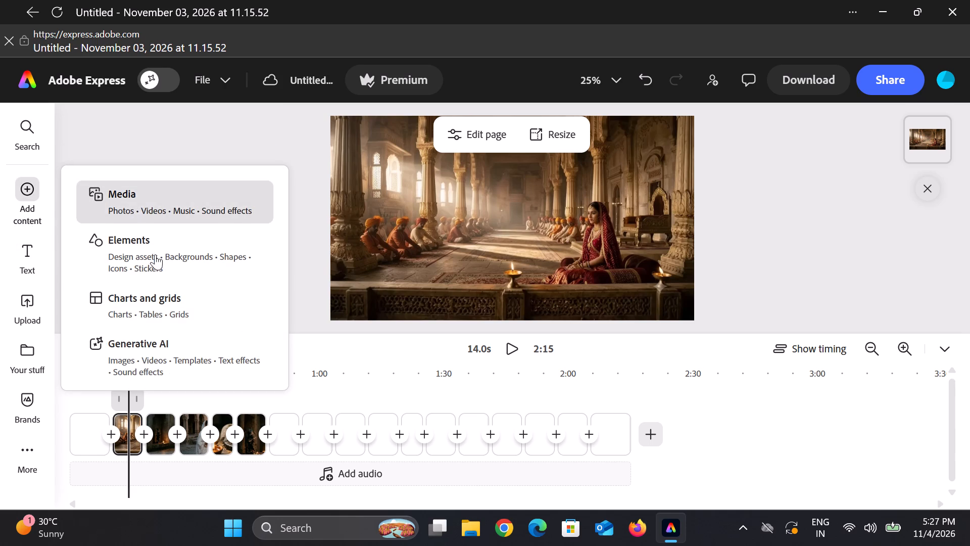
left_click(160, 356)
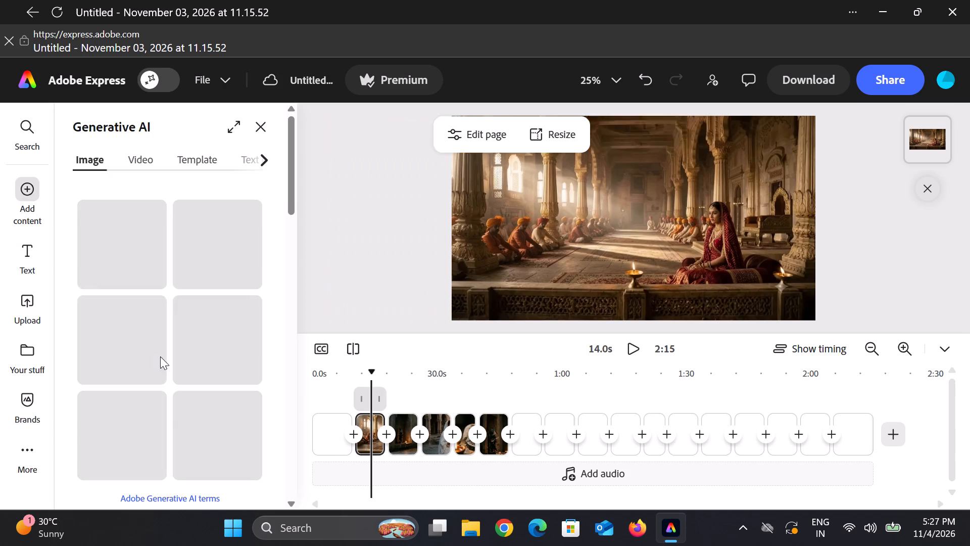
scroll(188, 309, "down", 6)
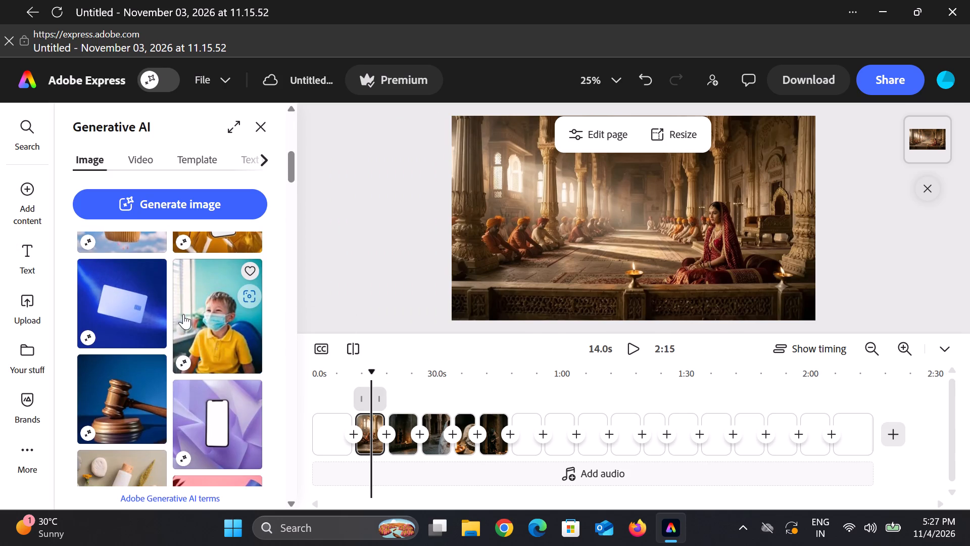
scroll(183, 293, "up", 3)
left_click(124, 155)
left_click(135, 156)
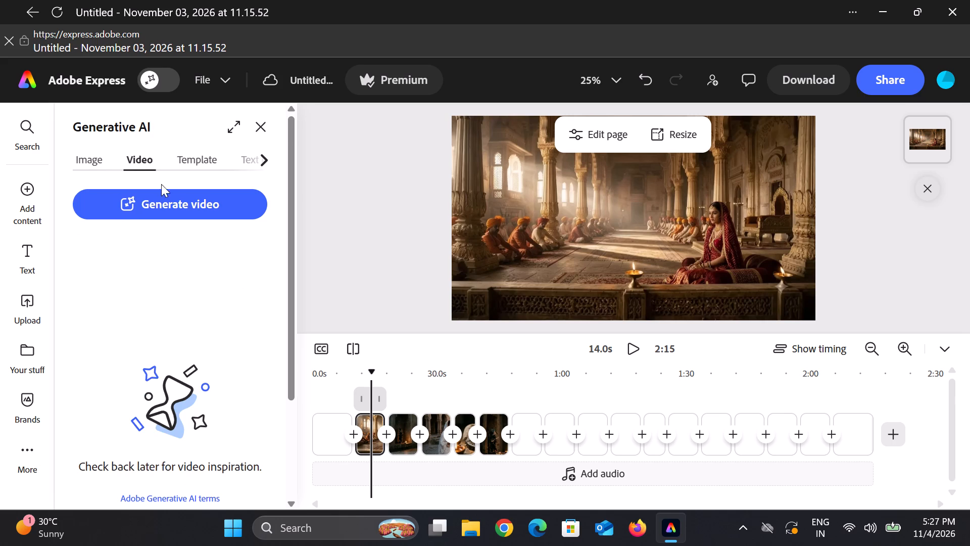
left_click(164, 199)
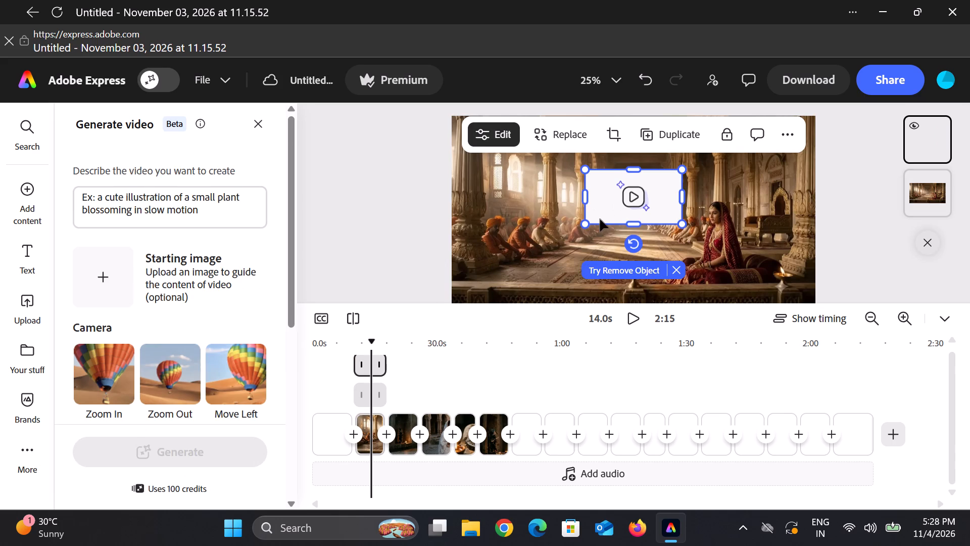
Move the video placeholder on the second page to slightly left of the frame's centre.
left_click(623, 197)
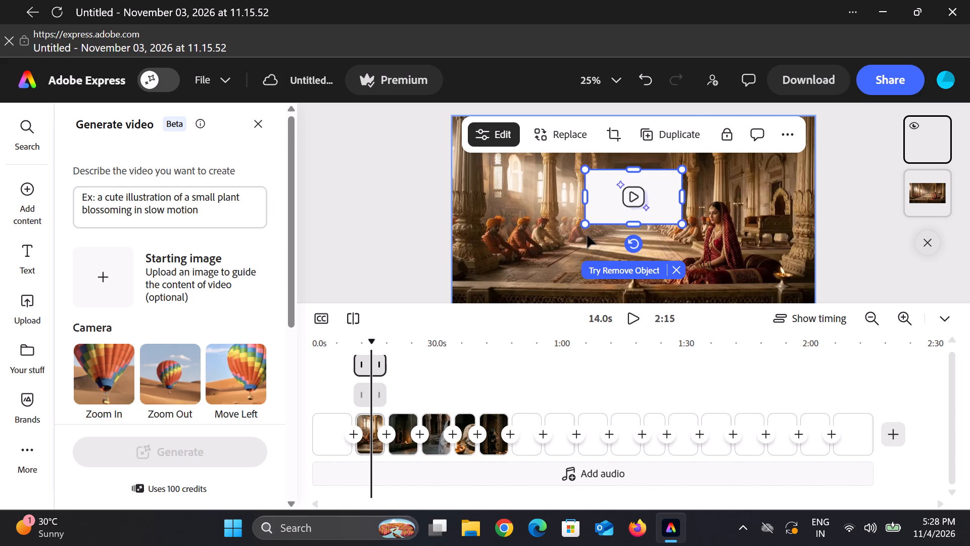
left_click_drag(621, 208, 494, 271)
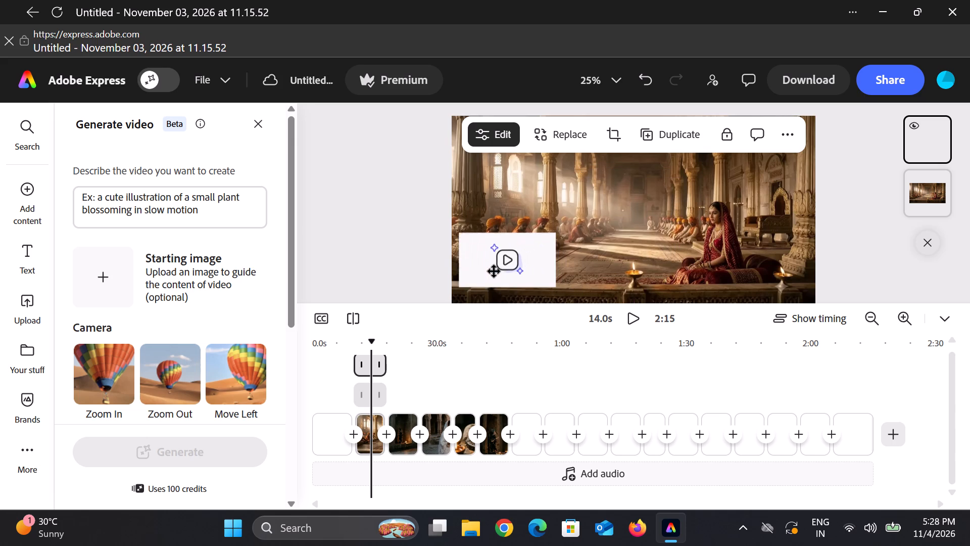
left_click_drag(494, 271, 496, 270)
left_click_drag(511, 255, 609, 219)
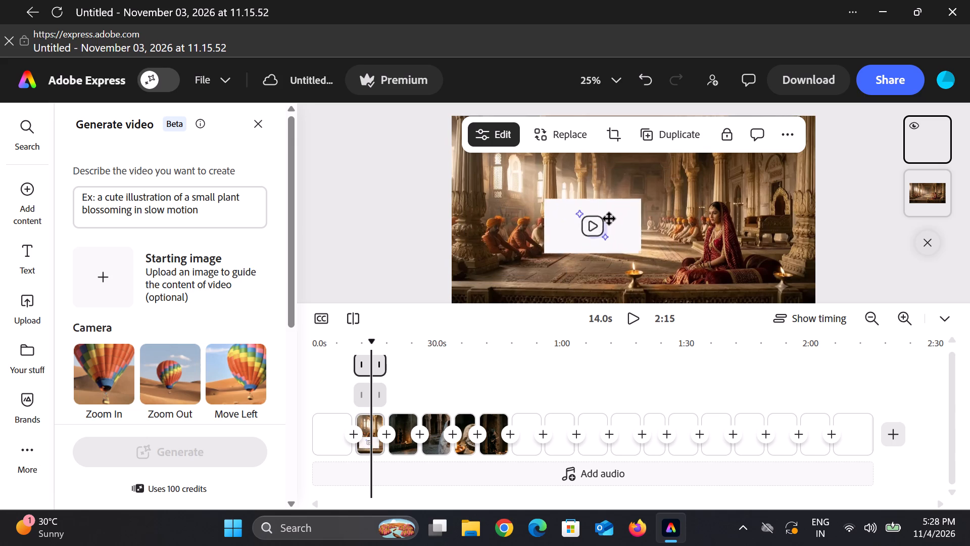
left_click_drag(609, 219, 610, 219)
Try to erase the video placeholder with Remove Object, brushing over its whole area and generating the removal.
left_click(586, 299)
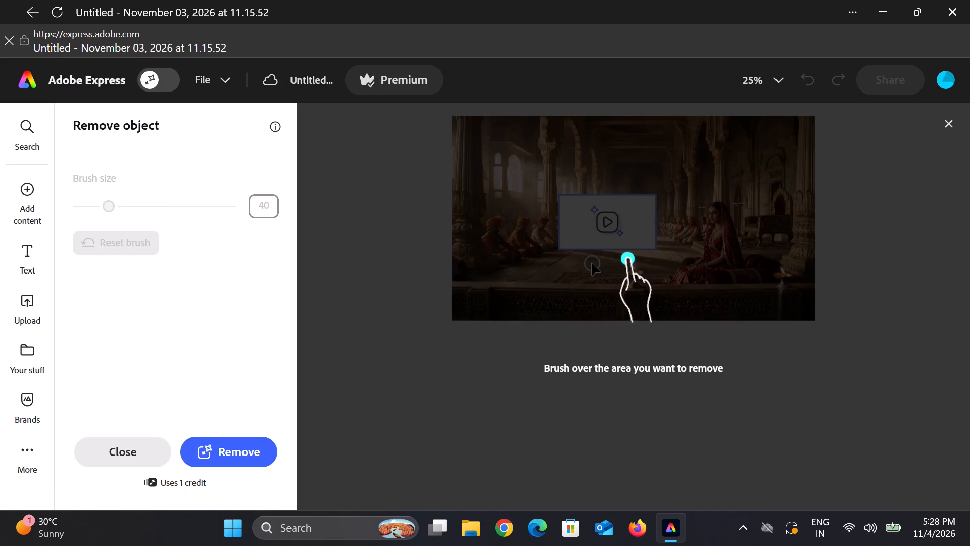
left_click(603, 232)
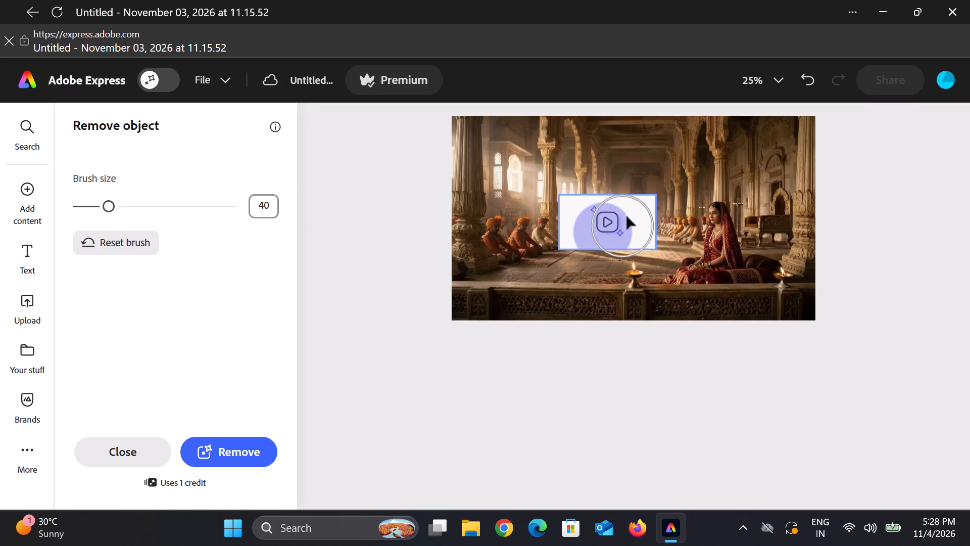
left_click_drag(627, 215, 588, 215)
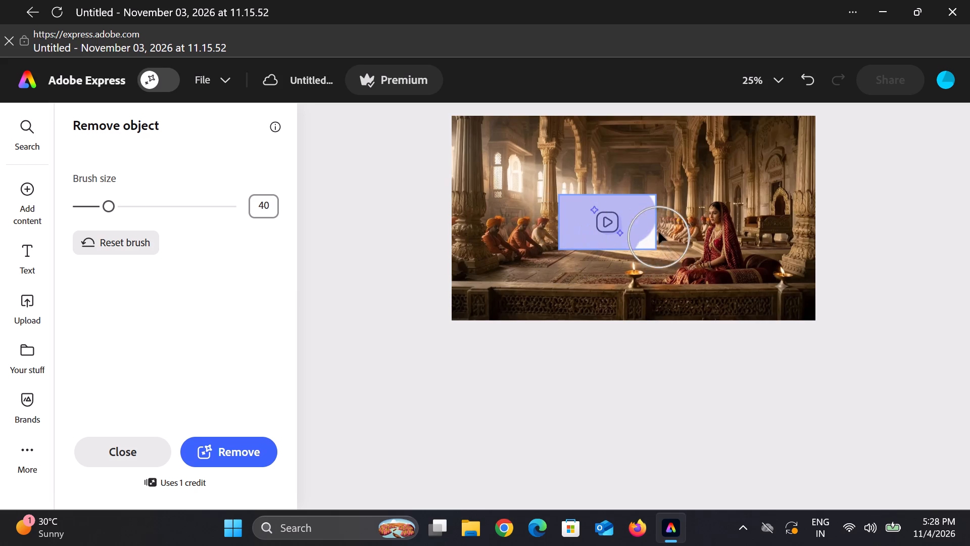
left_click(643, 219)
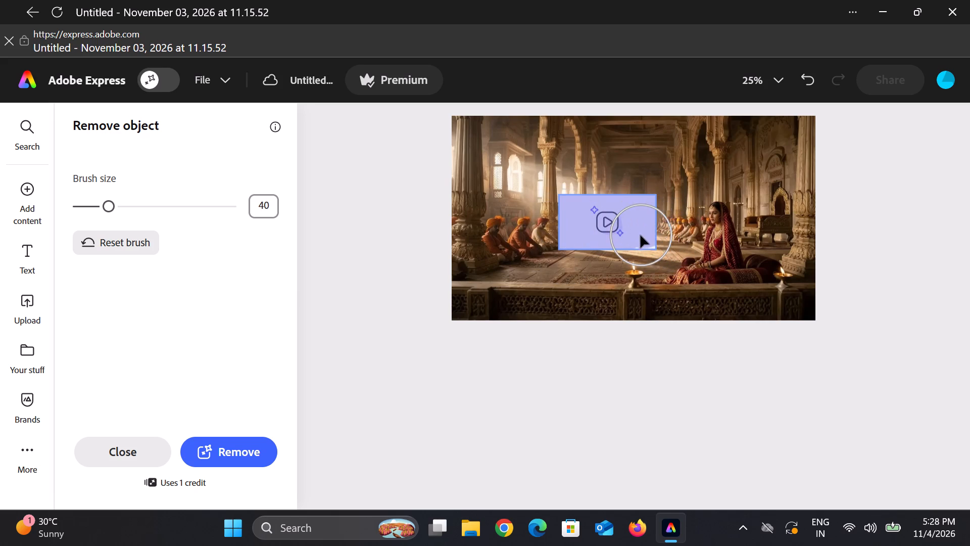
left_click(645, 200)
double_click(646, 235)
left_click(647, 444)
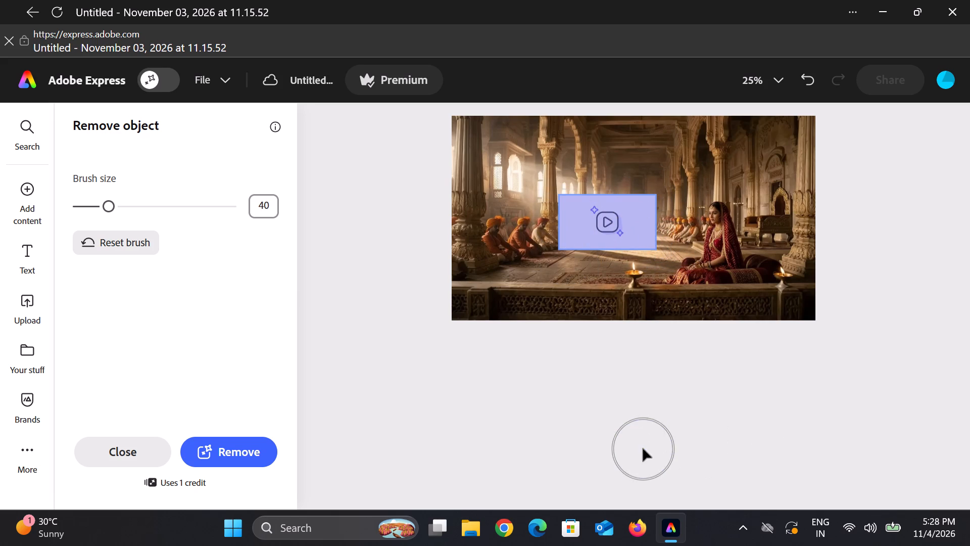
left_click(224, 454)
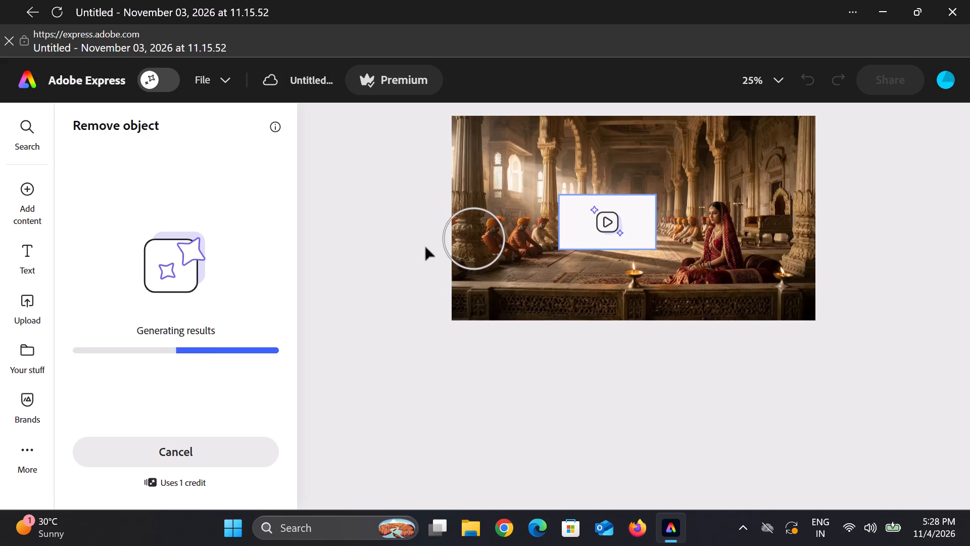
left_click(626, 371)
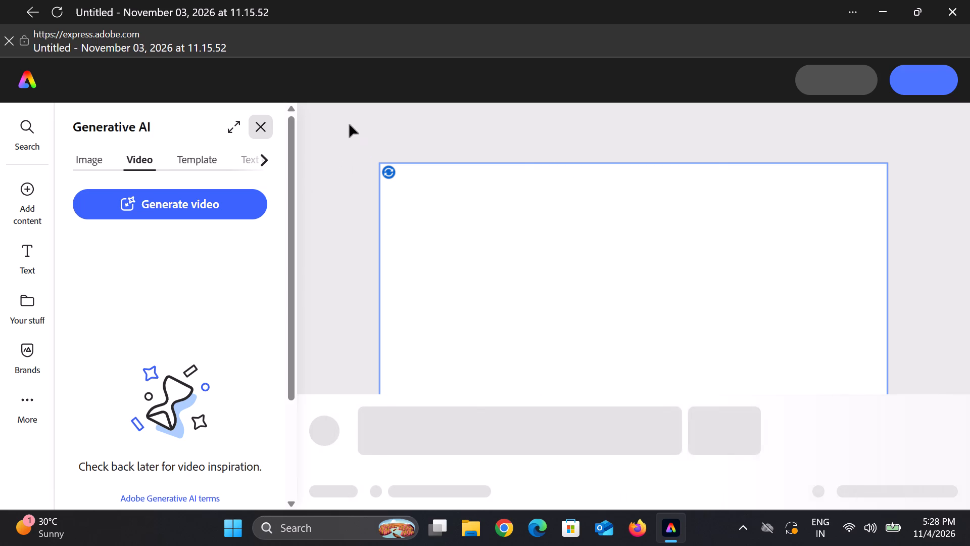
Play the reloaded video from the start through the first page into the second page, to about 9.9 s.
scroll(327, 156, "down", 2)
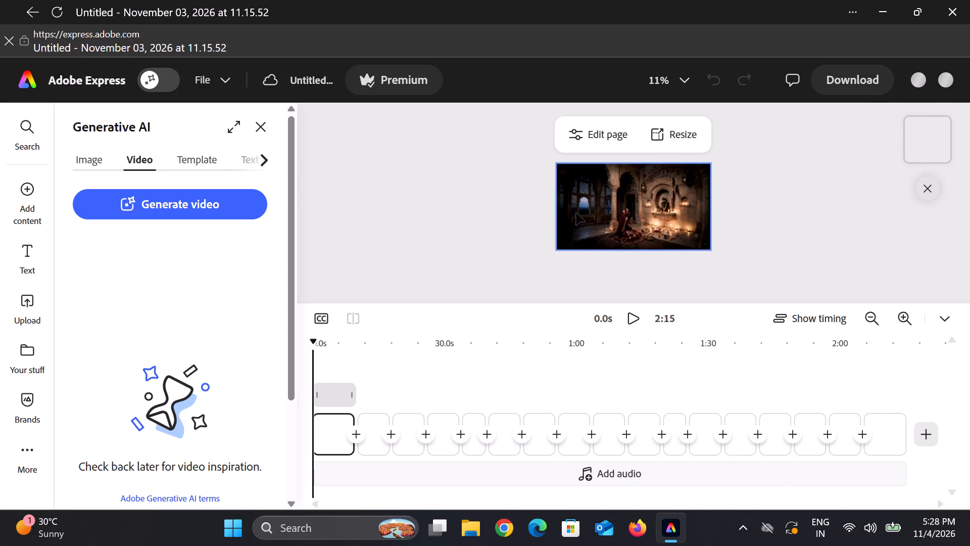
left_click(633, 324)
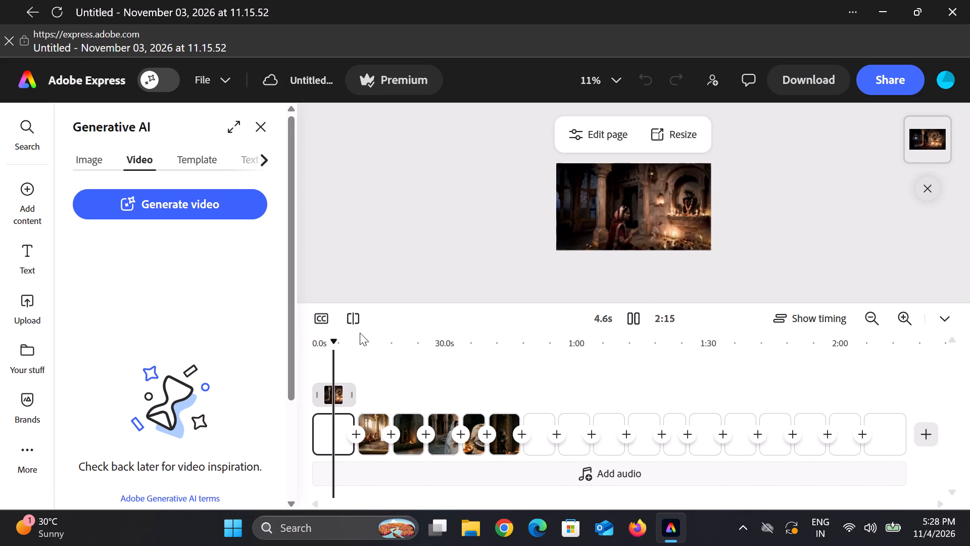
left_click(655, 136)
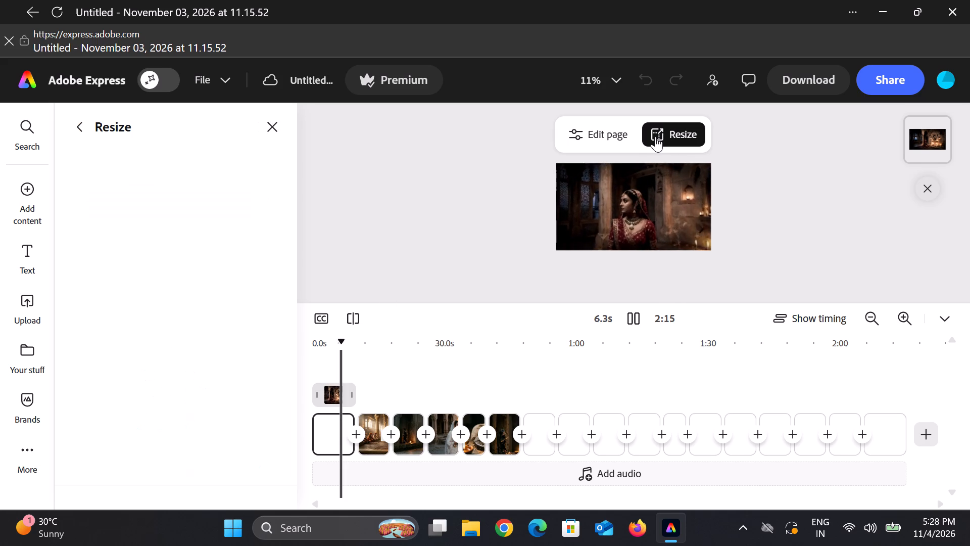
left_click(655, 136)
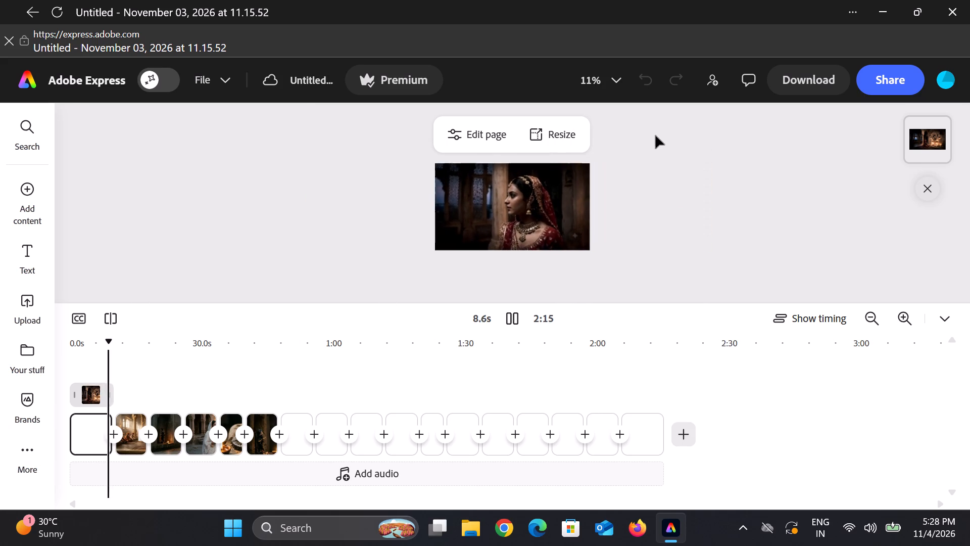
left_click(719, 220)
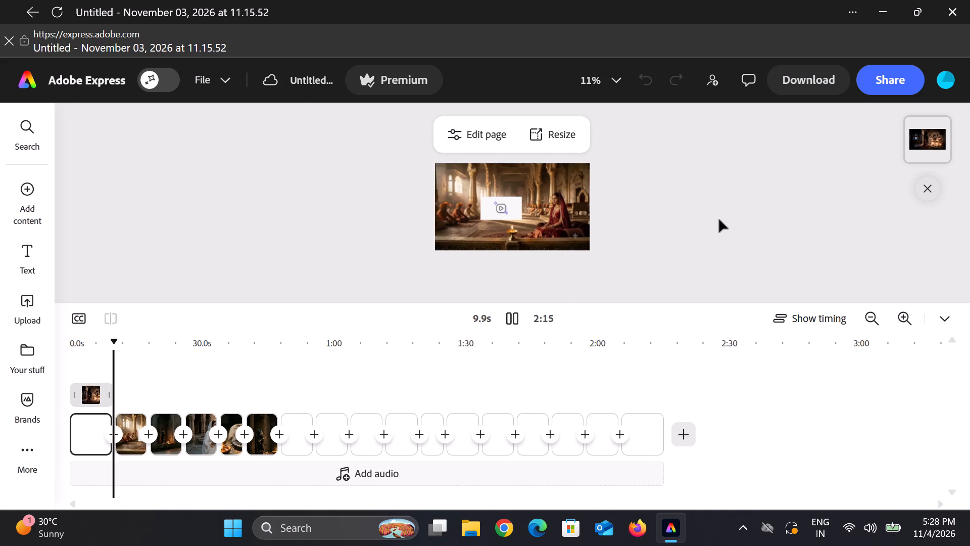
Move the video placeholder to the lower middle of the second page's frame and collapse the layer stack.
left_click(507, 209)
left_click_drag(507, 209, 514, 234)
triple_click(919, 187)
left_click(924, 187)
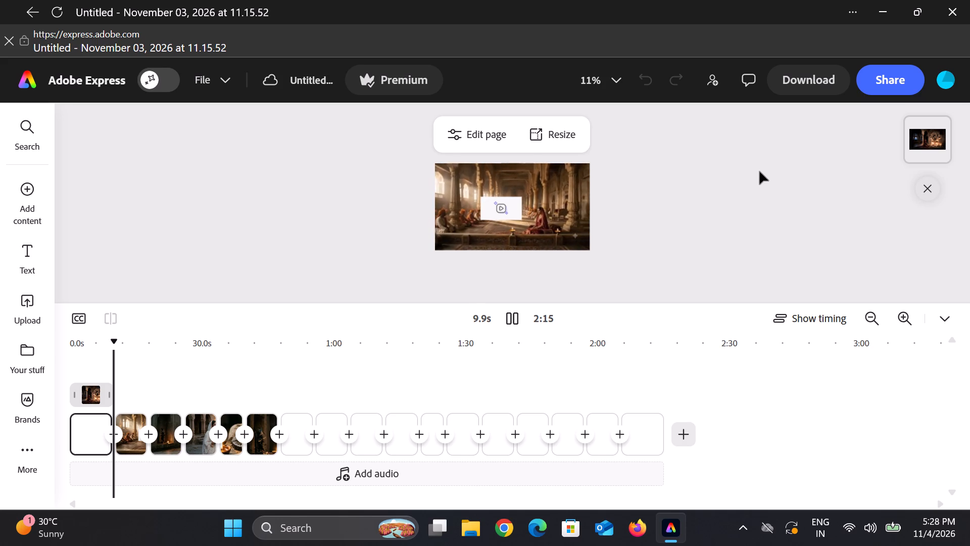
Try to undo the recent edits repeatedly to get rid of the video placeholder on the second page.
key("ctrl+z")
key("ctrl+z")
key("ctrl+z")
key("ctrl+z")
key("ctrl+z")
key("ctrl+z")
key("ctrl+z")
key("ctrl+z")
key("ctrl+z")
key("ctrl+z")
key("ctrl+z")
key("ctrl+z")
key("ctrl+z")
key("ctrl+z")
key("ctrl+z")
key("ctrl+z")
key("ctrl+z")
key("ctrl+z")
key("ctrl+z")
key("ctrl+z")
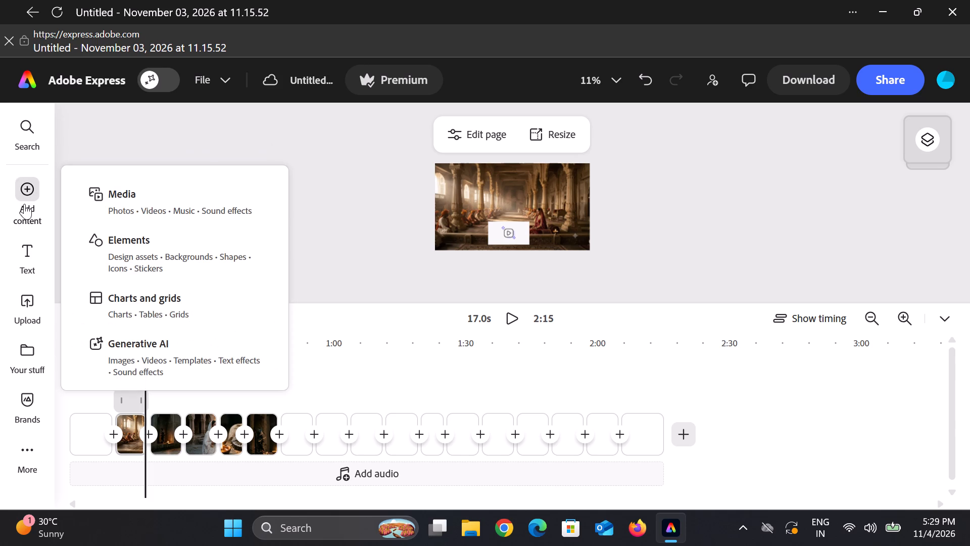
Start a generative video on the second page, choose the Static camera motion, and close the generator without generating.
left_click(116, 355)
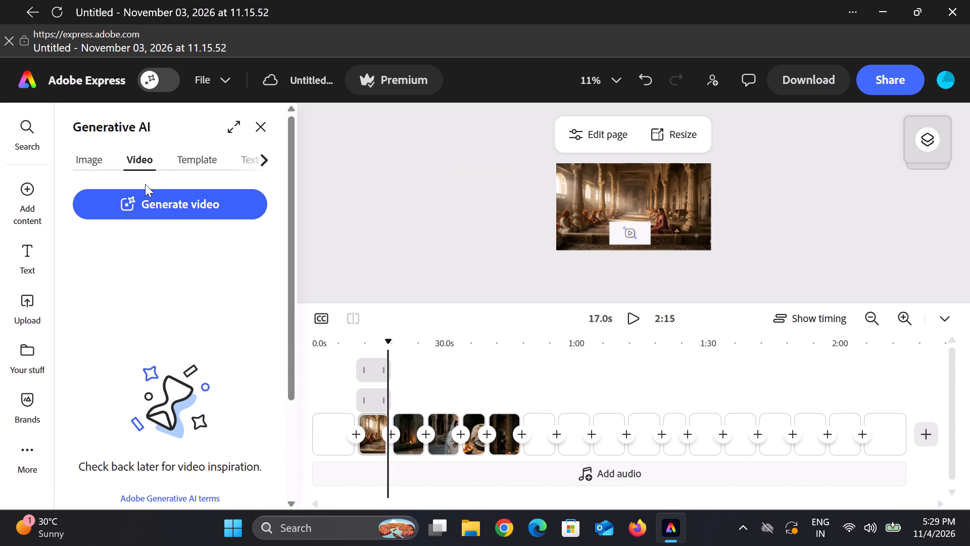
left_click(148, 200)
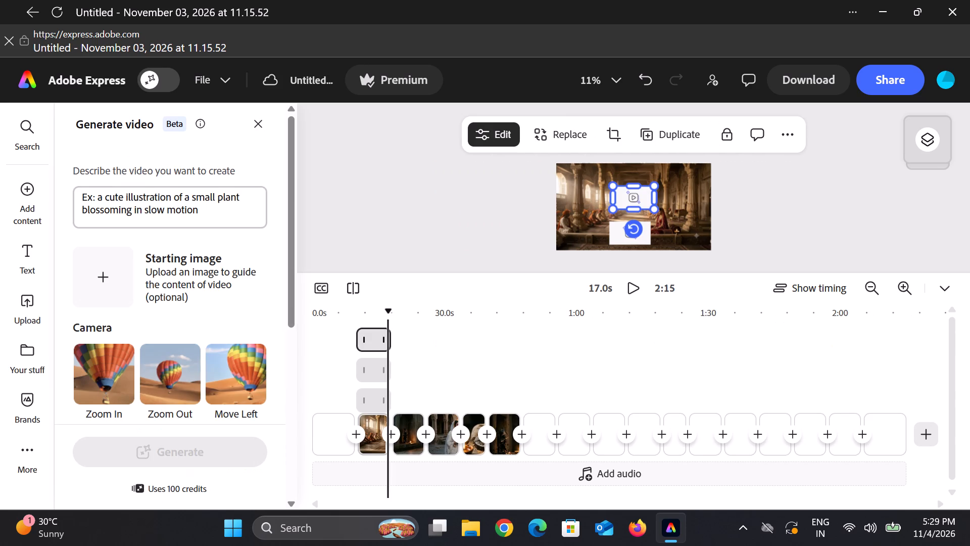
scroll(74, 337, "down", 4)
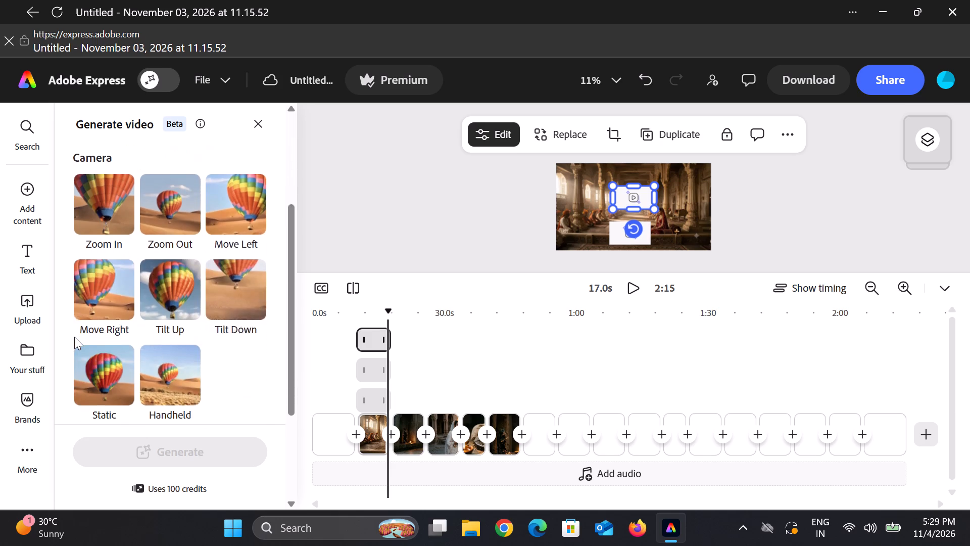
scroll(74, 337, "down", 2)
scroll(125, 314, "up", 1)
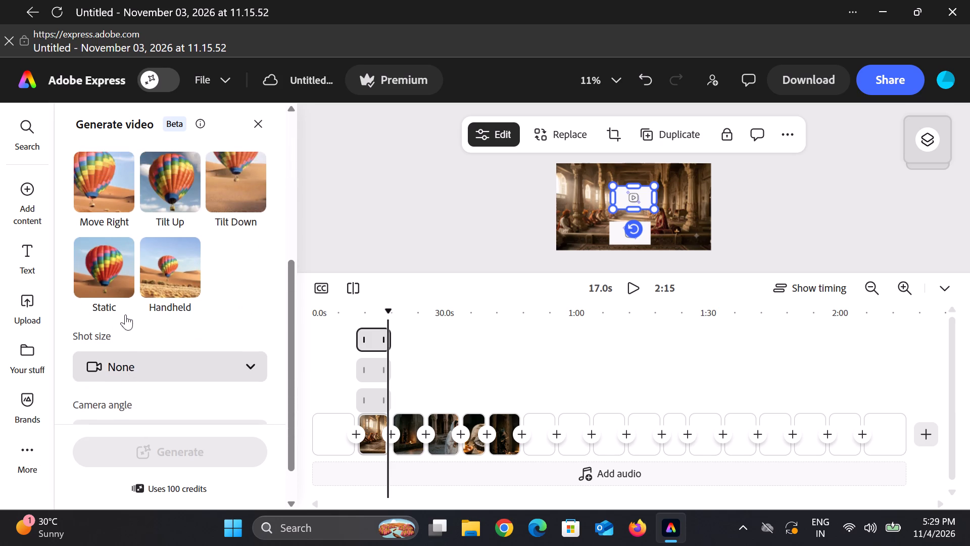
scroll(125, 314, "up", 2)
scroll(125, 314, "down", 2)
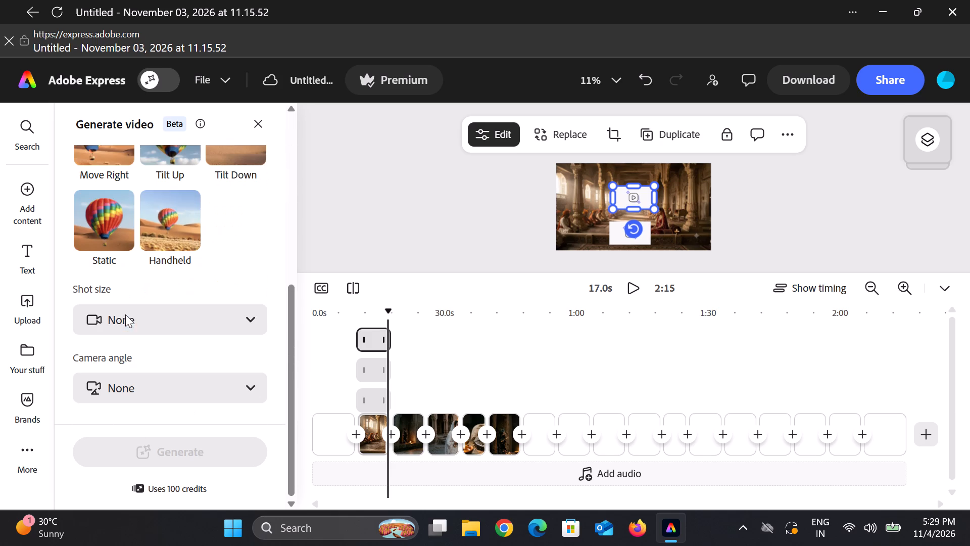
scroll(125, 314, "down", 1)
left_click(112, 243)
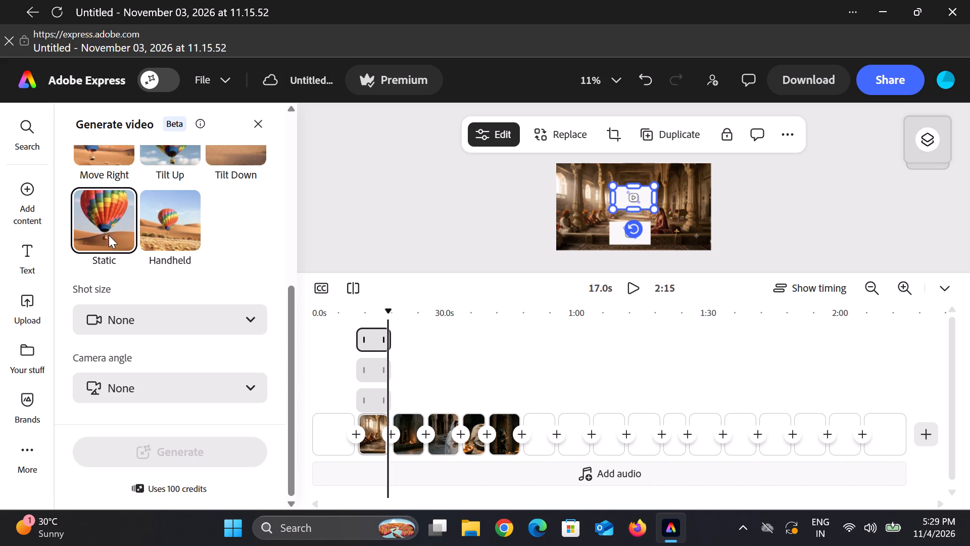
left_click(109, 235)
scroll(133, 157, "up", 4)
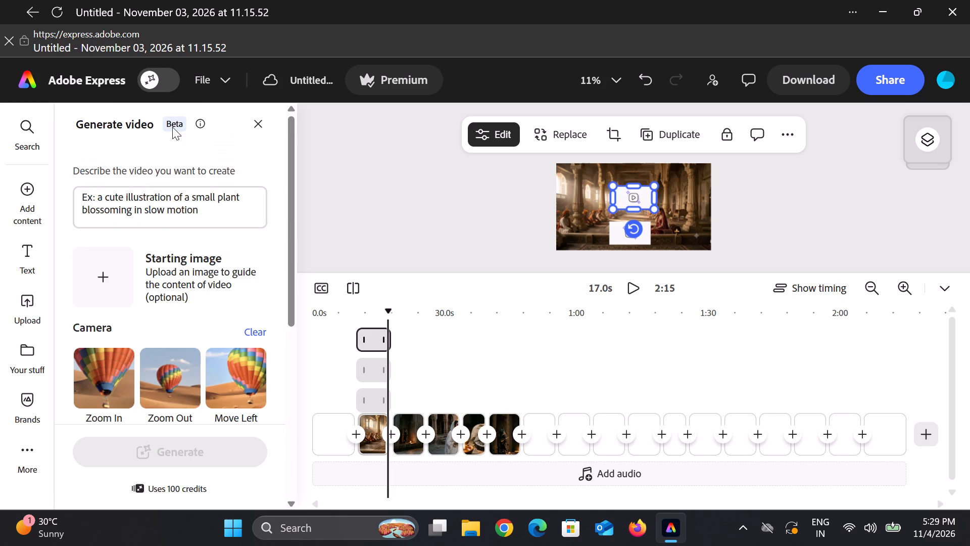
double_click(175, 127)
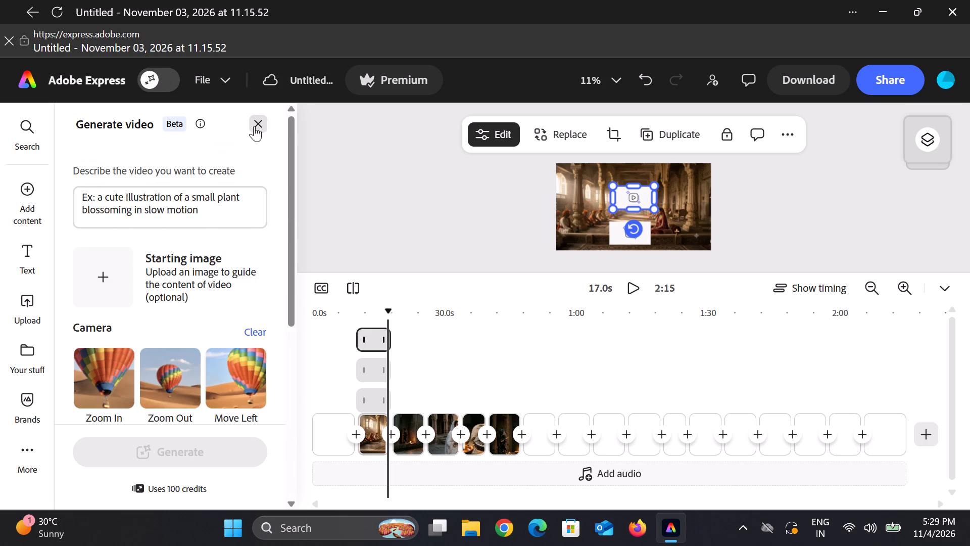
left_click(254, 126)
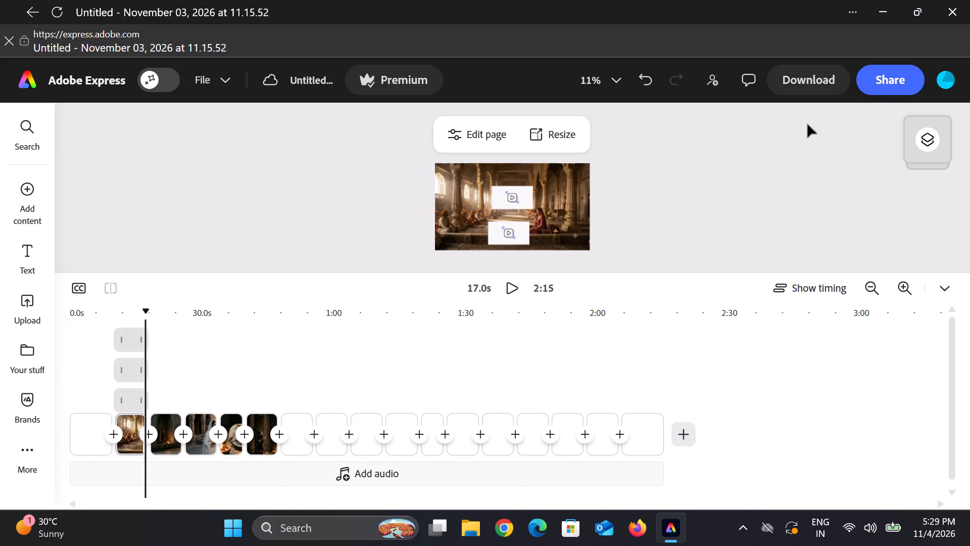
left_click(943, 90)
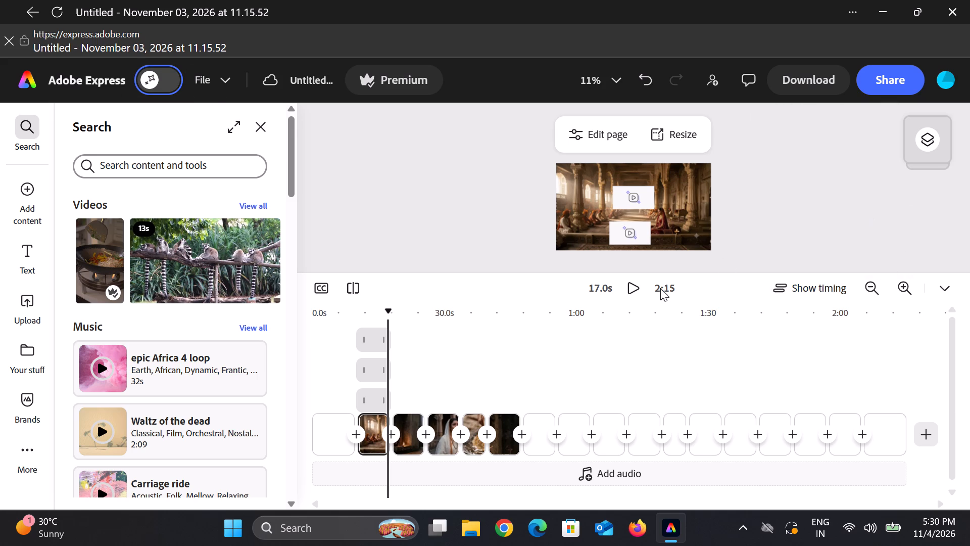
Preview the video timeline from the second page on, stopping playback on the third page.
left_click(639, 286)
left_click(649, 216)
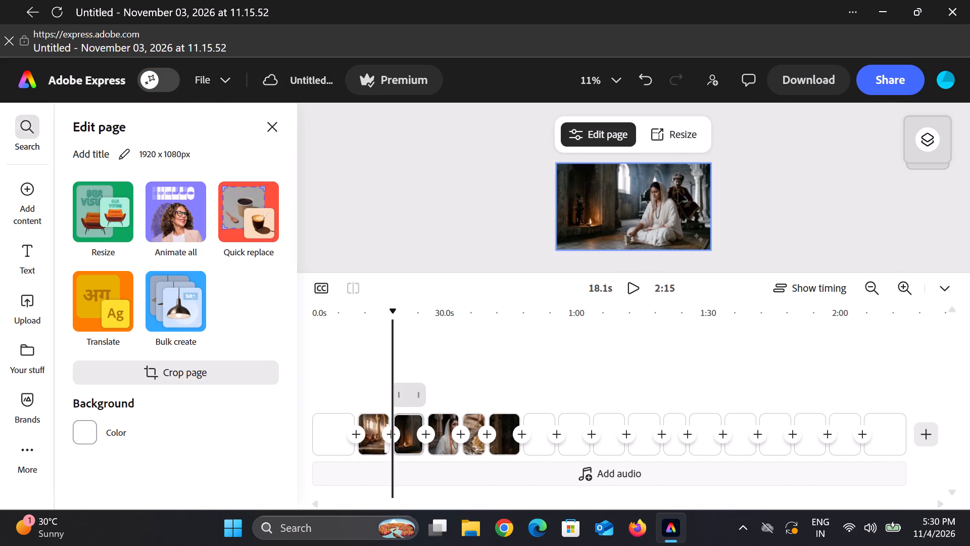
Look through the recommended and browsable Resize presets while the timeline plays, and leave without resizing the video.
left_click(703, 127)
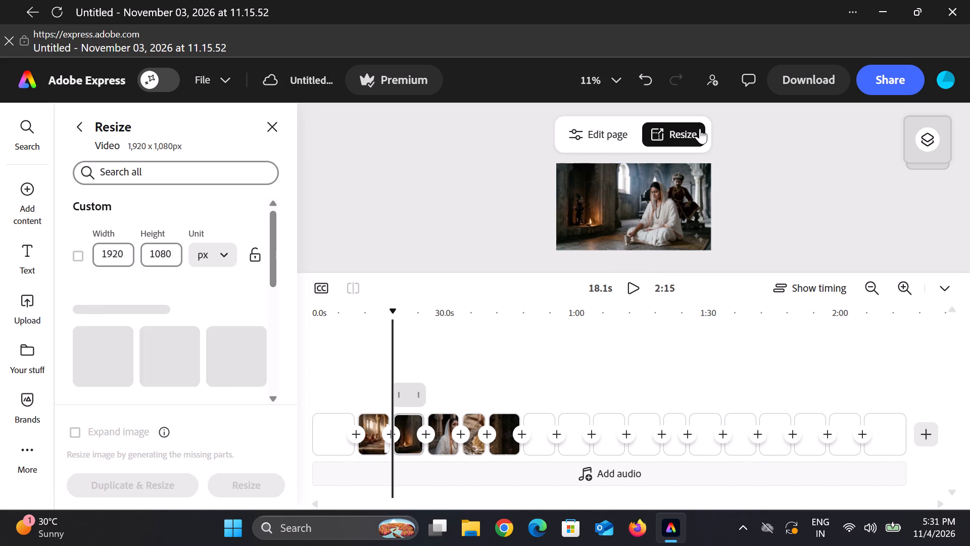
left_click(678, 136)
left_click(500, 149)
left_click(515, 144)
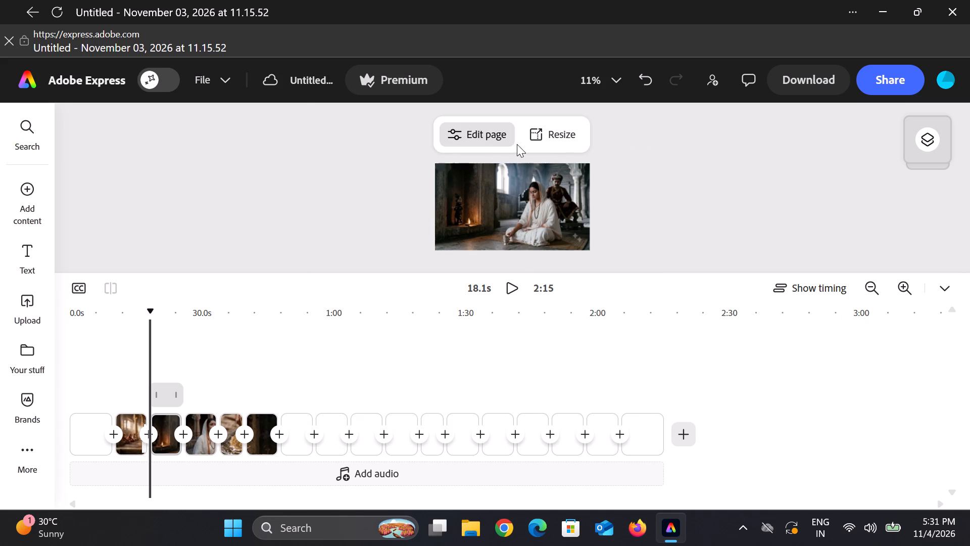
left_click(534, 137)
left_click(631, 286)
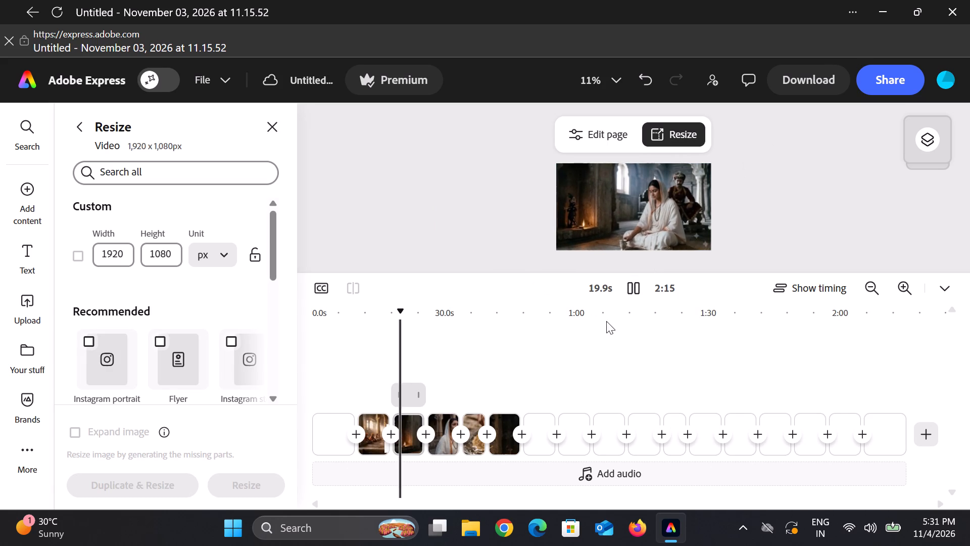
scroll(192, 346, "down", 4)
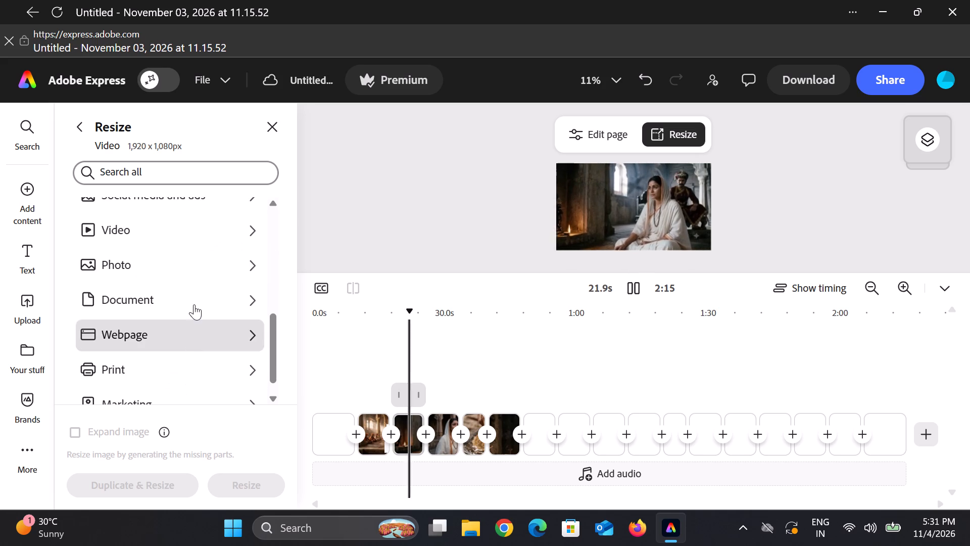
scroll(194, 304, "up", 3)
left_click(235, 286)
double_click(235, 286)
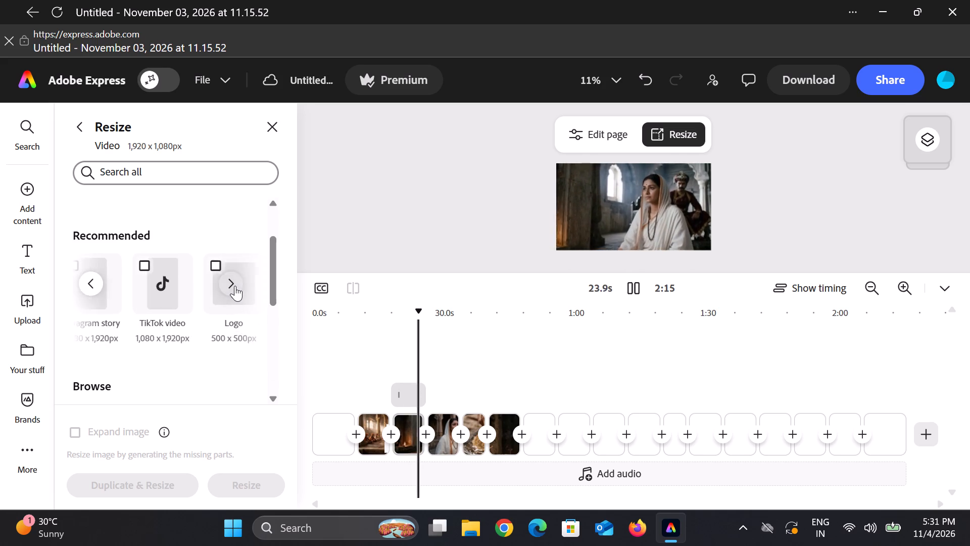
left_click_drag(235, 286, 236, 290)
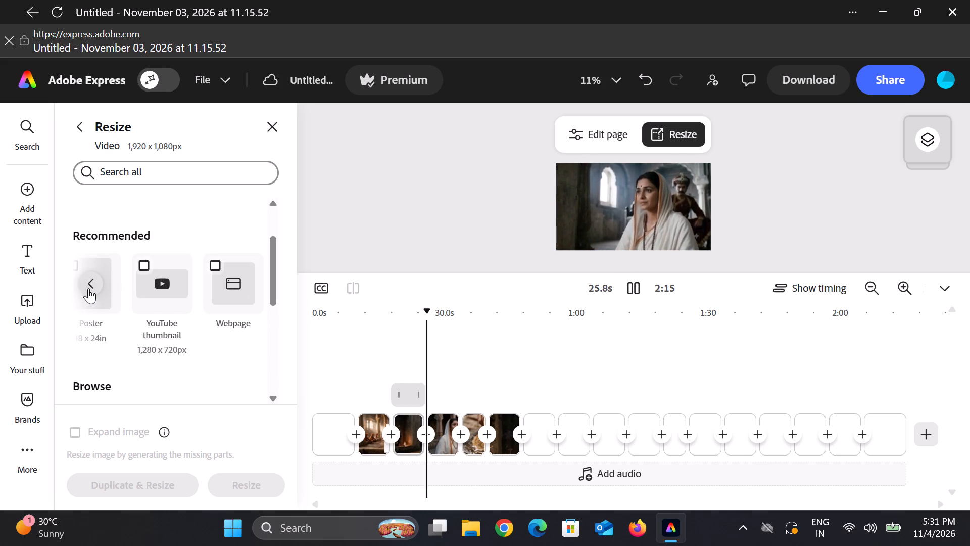
triple_click(88, 288)
triple_click(88, 288)
left_click(88, 288)
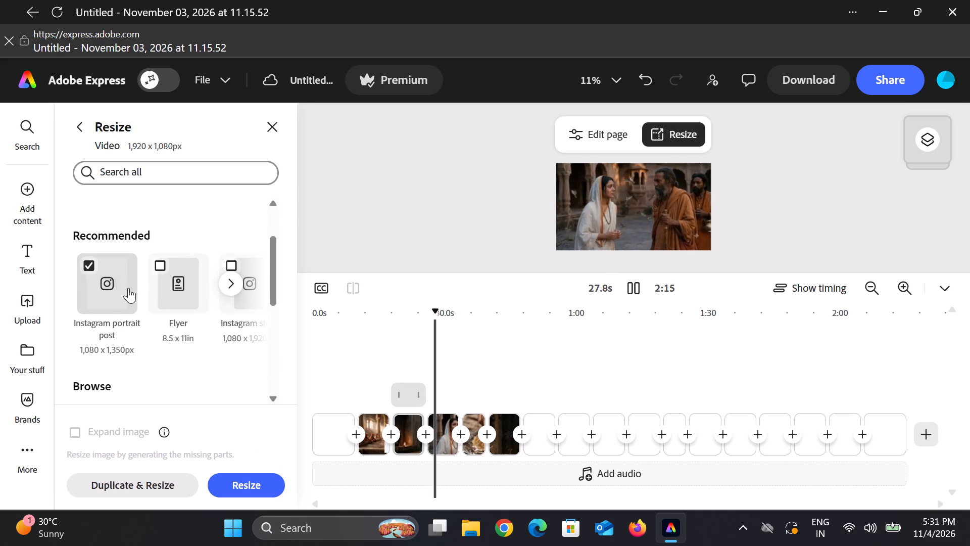
scroll(155, 242, "up", 4)
left_click(272, 122)
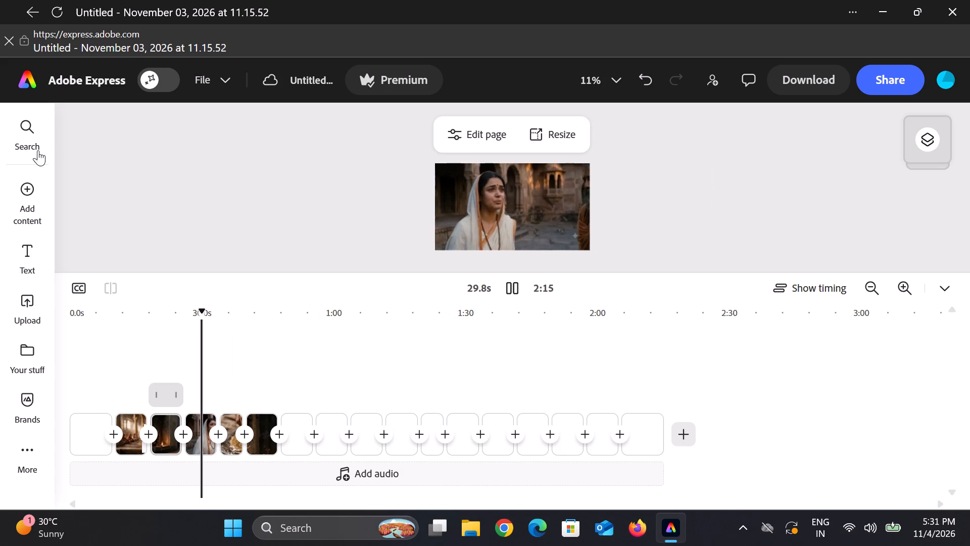
Close the Adobe Express window to return to the desktop.
double_click(969, 0)
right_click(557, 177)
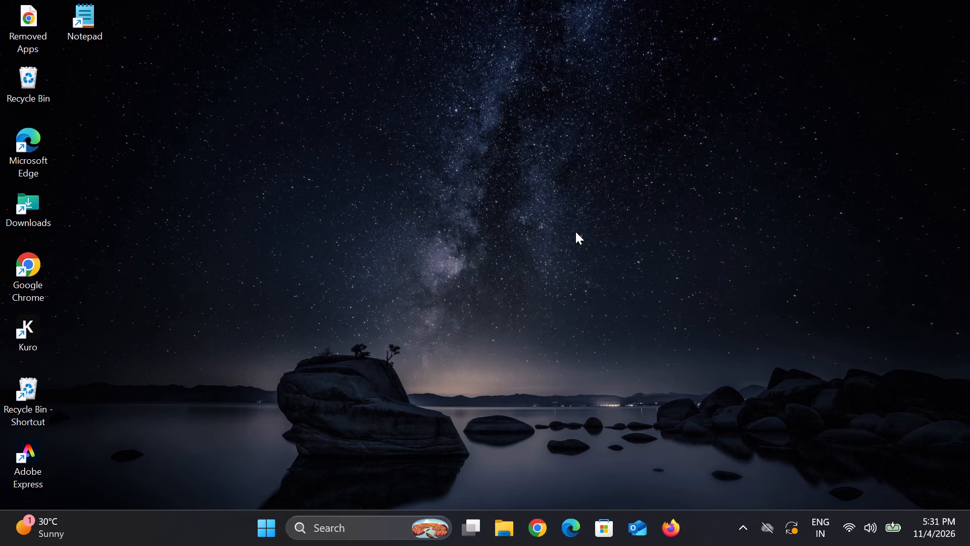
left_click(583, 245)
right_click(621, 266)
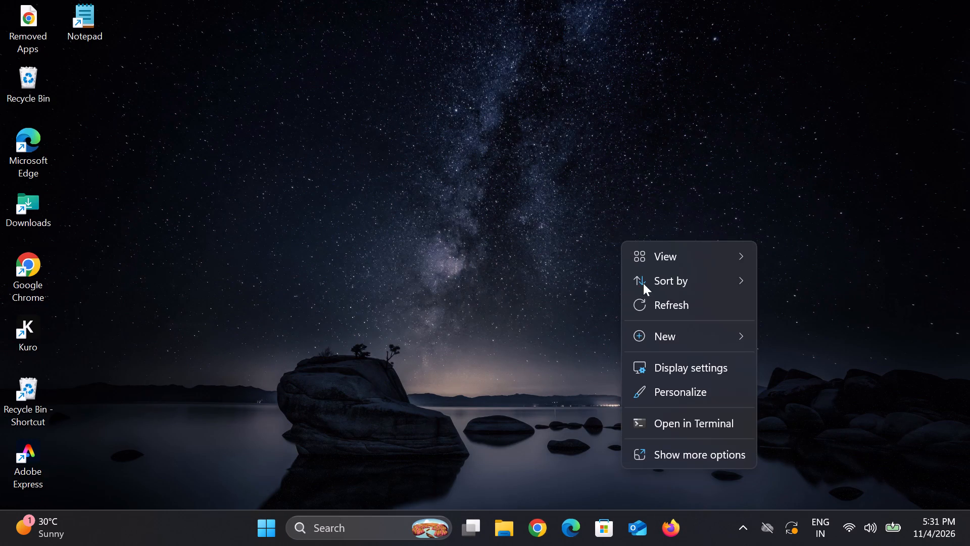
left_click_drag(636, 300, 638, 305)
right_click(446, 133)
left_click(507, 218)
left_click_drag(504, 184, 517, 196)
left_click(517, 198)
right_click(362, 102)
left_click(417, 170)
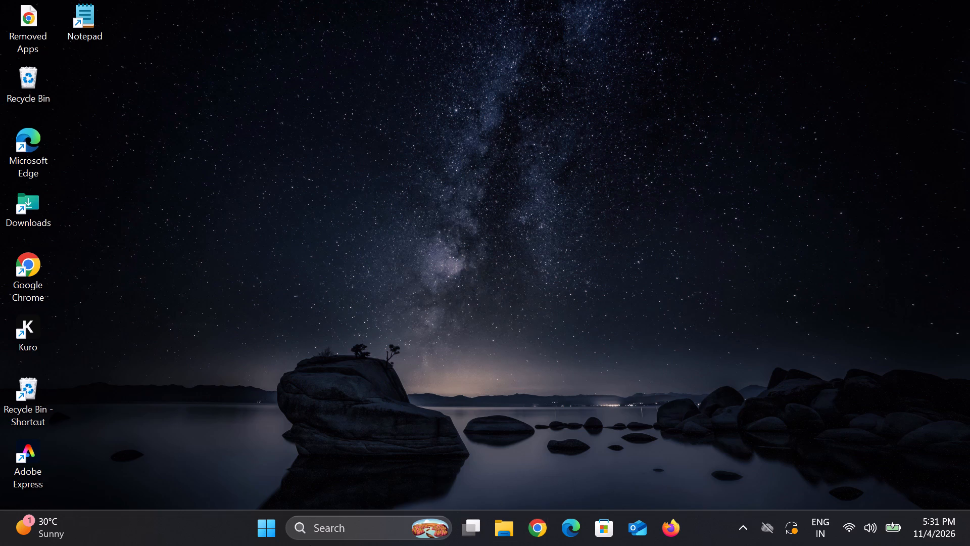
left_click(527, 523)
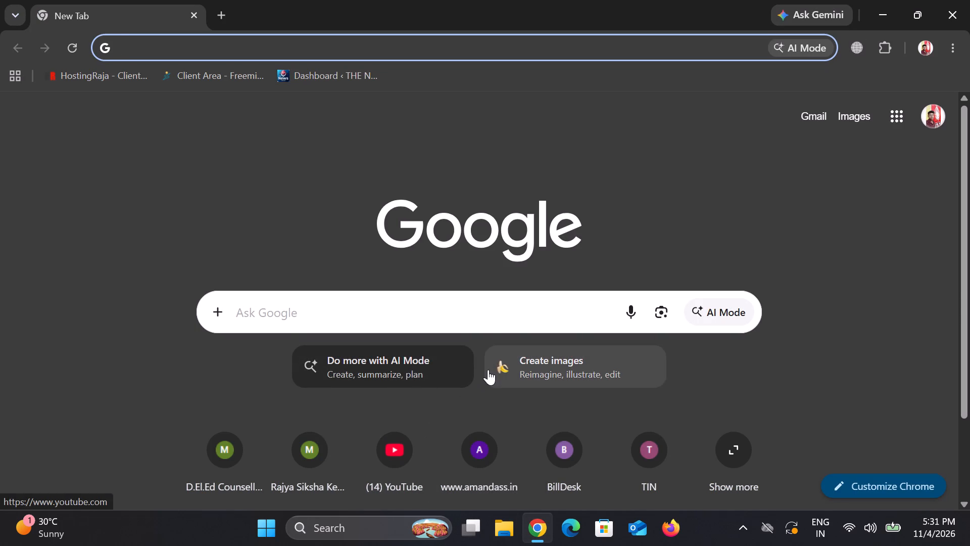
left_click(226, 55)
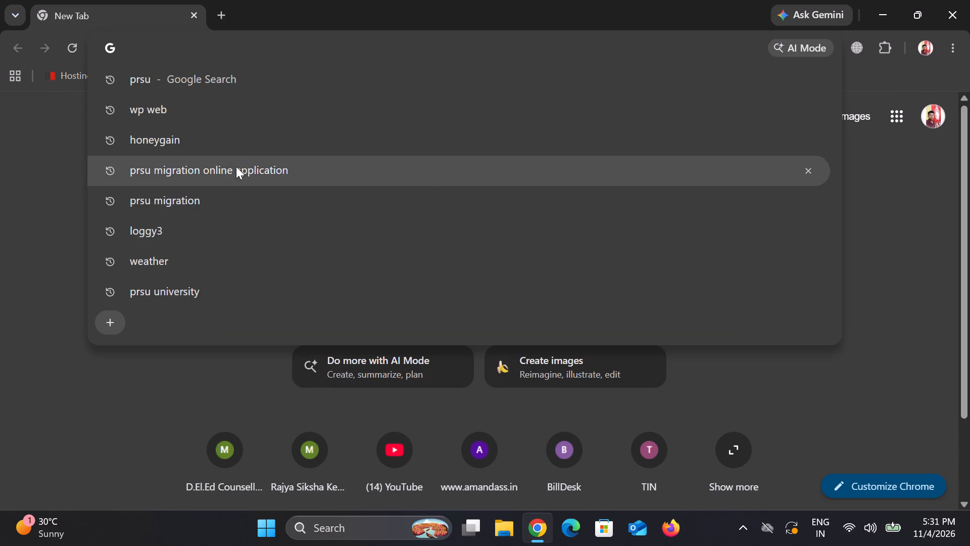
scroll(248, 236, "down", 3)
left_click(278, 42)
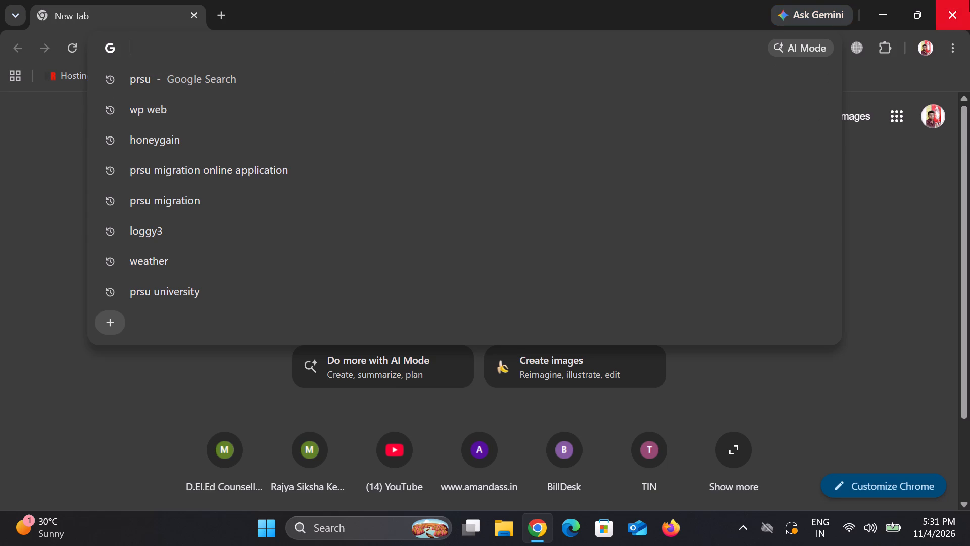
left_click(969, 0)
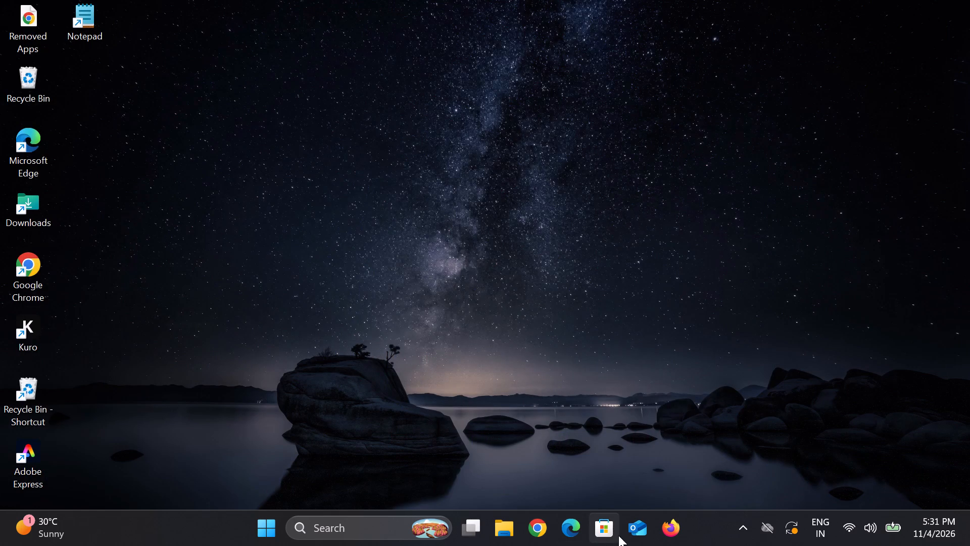
Open the Microsoft Store.
left_click(611, 532)
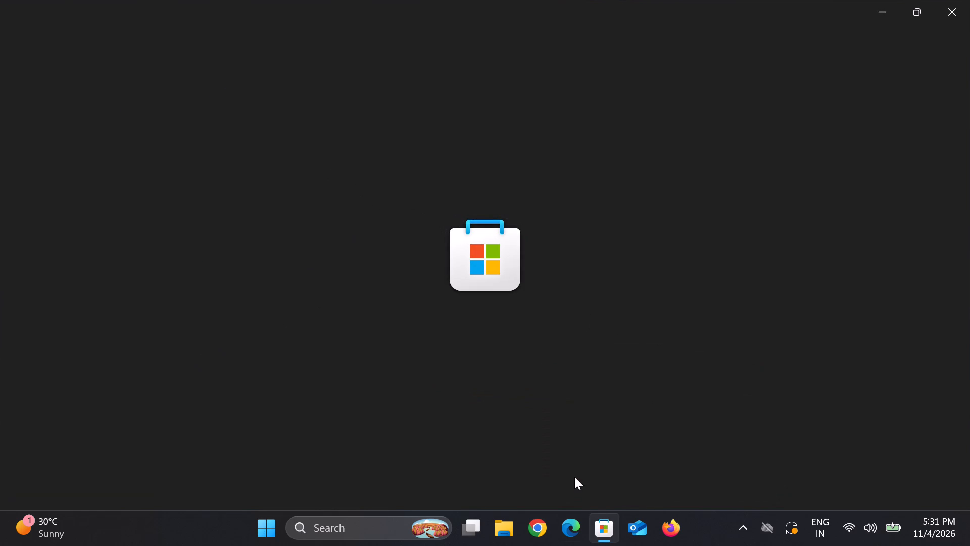